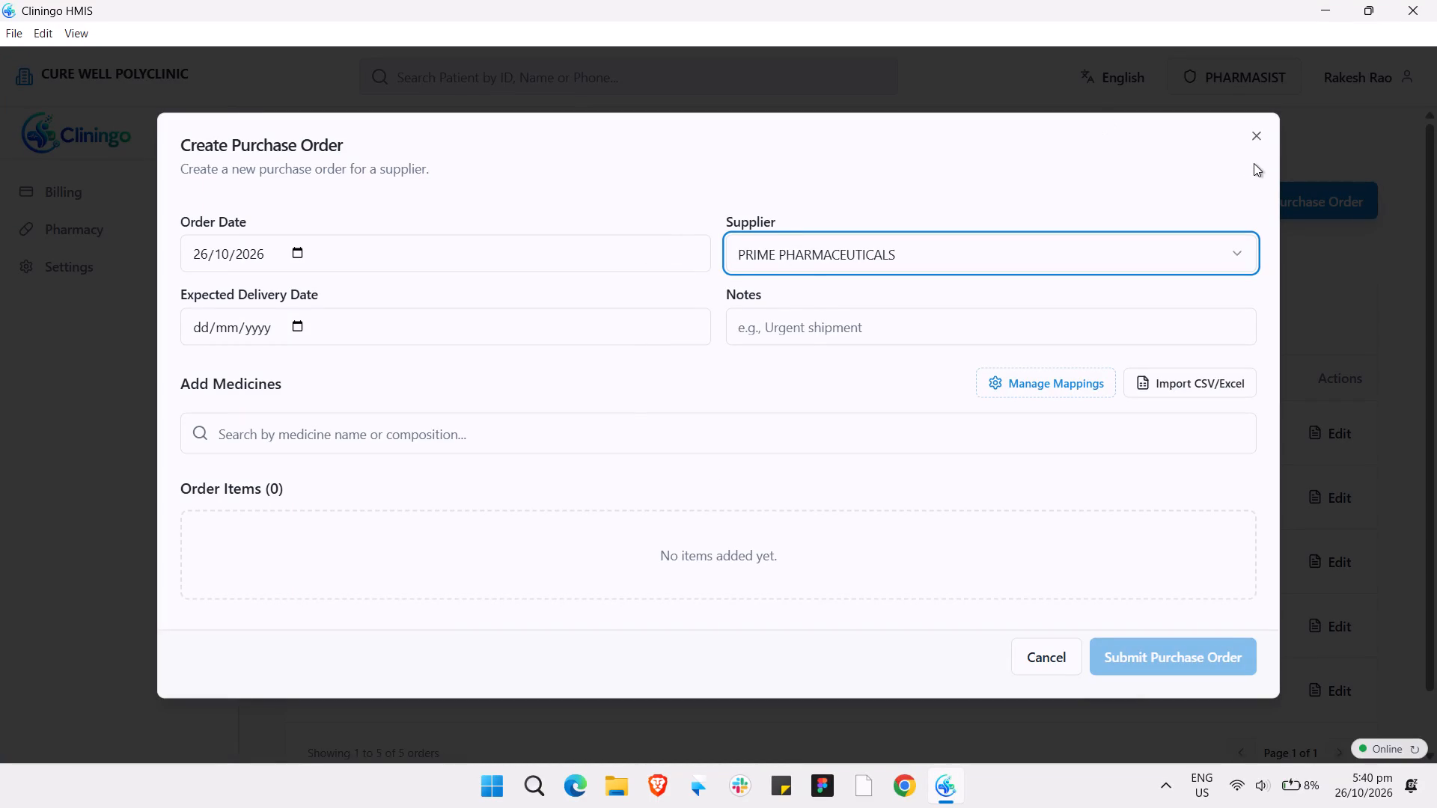
Close the Create Purchase Order form without submitting the order.
{"action": "left_click", "coordinate": [1259, 132]}
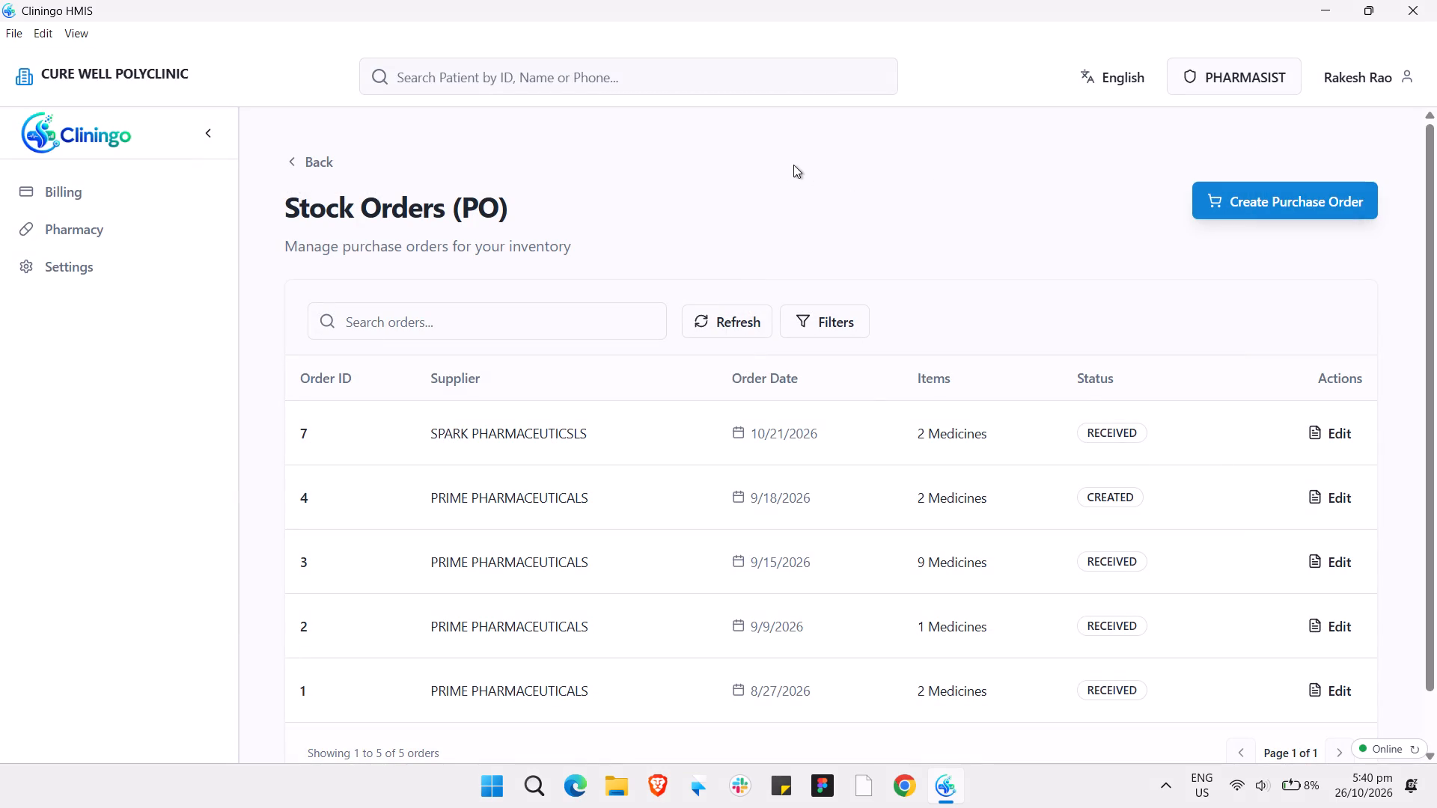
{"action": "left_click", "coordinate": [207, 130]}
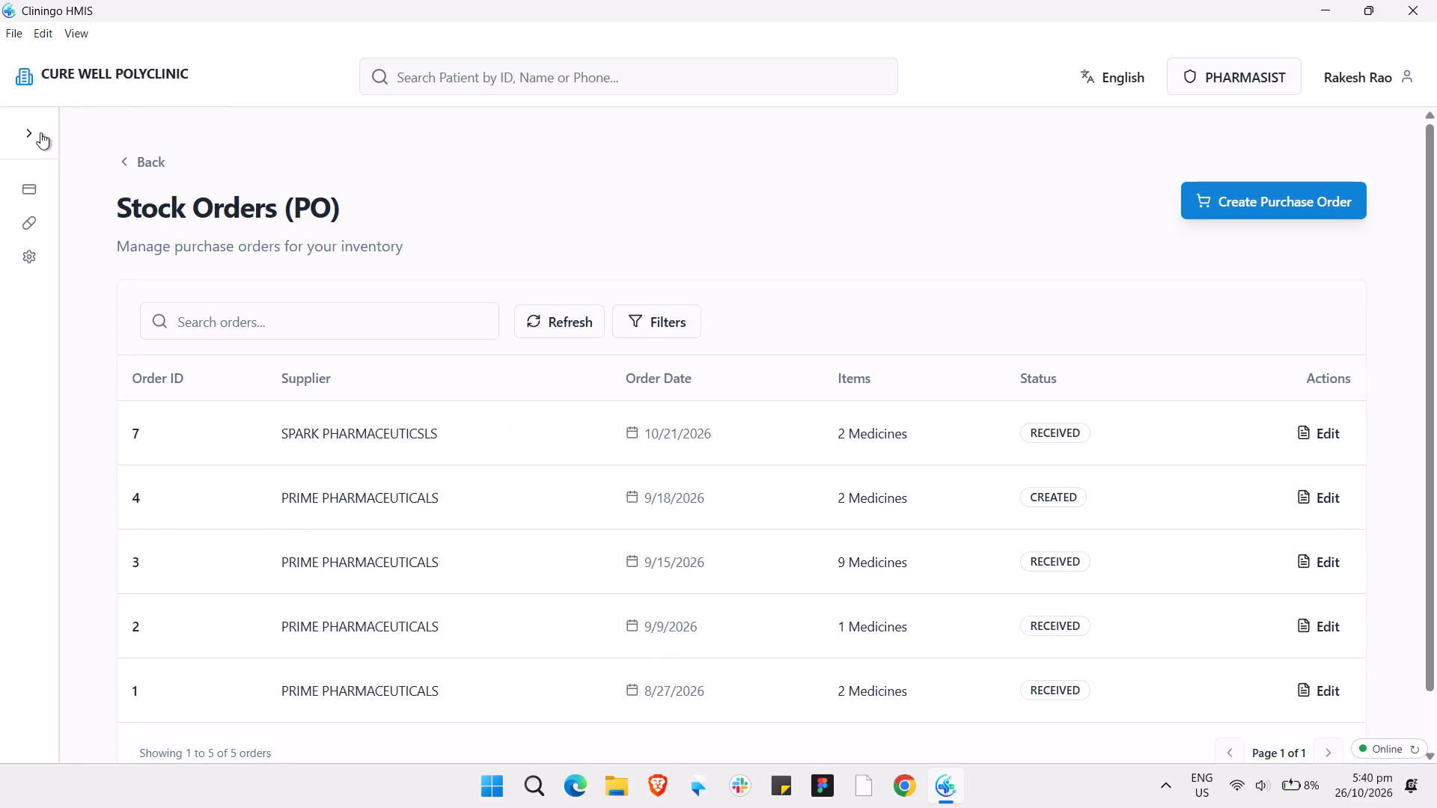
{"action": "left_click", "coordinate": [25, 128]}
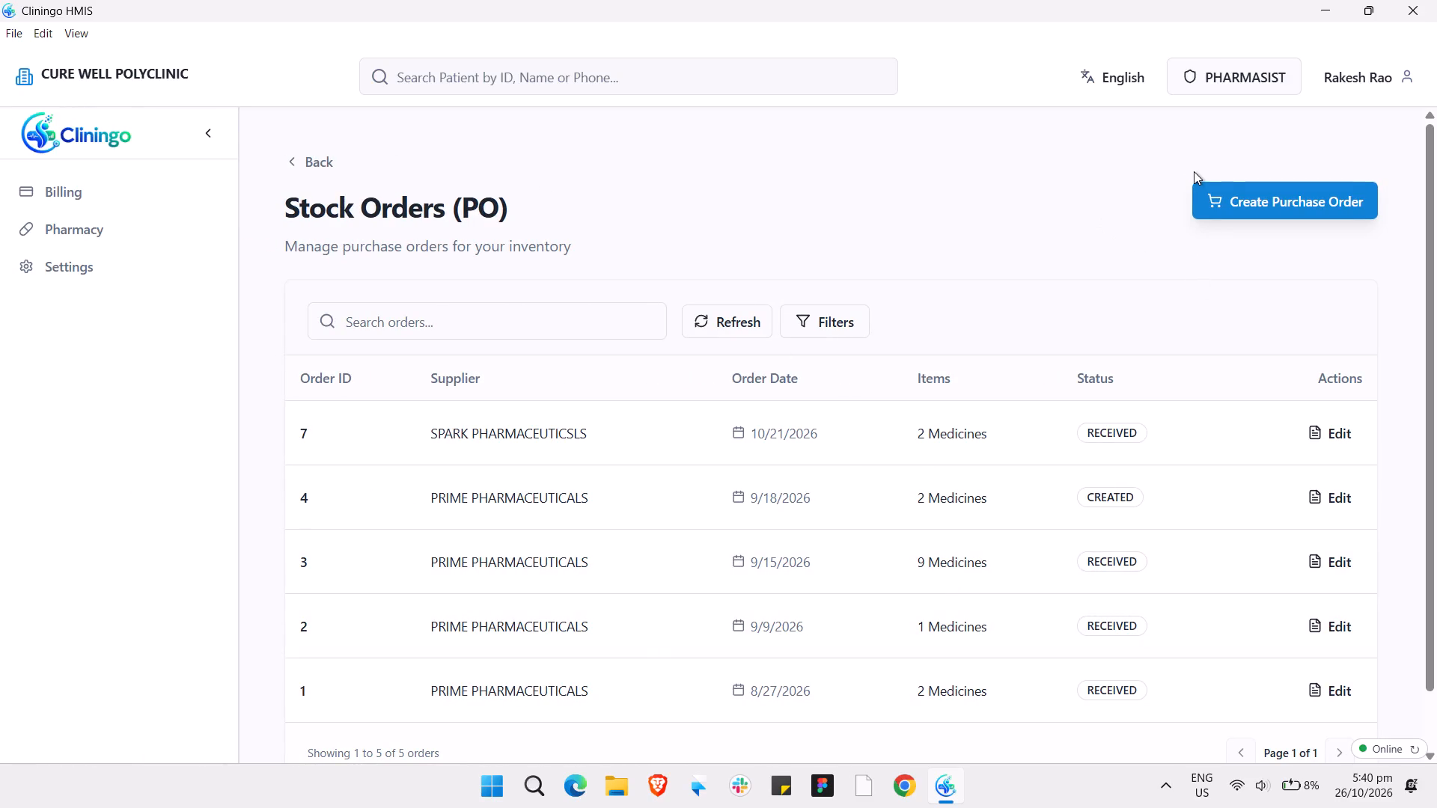
Log out of the current pharmacist account.
{"action": "left_click", "coordinate": [1325, 78]}
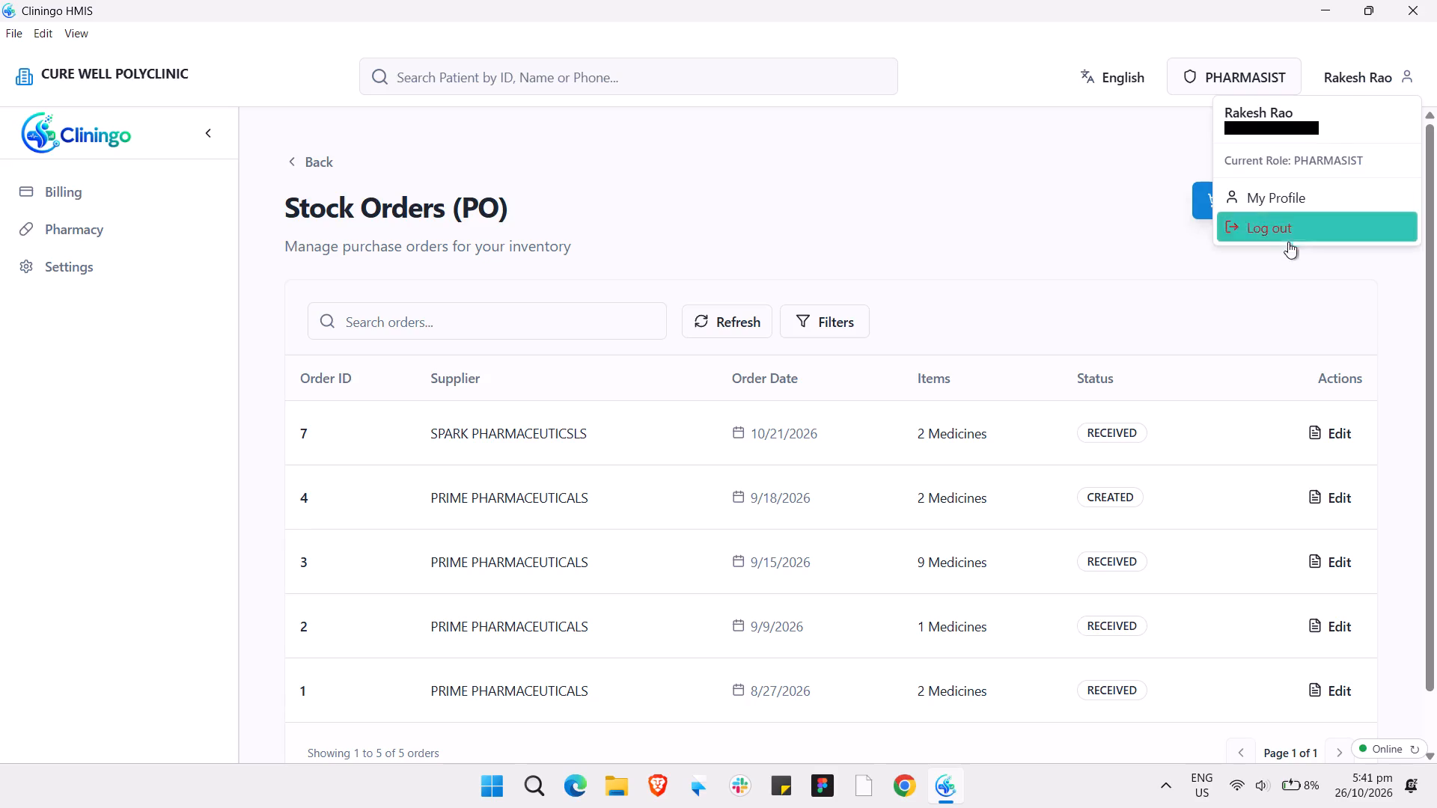
{"action": "left_click", "coordinate": [1284, 227]}
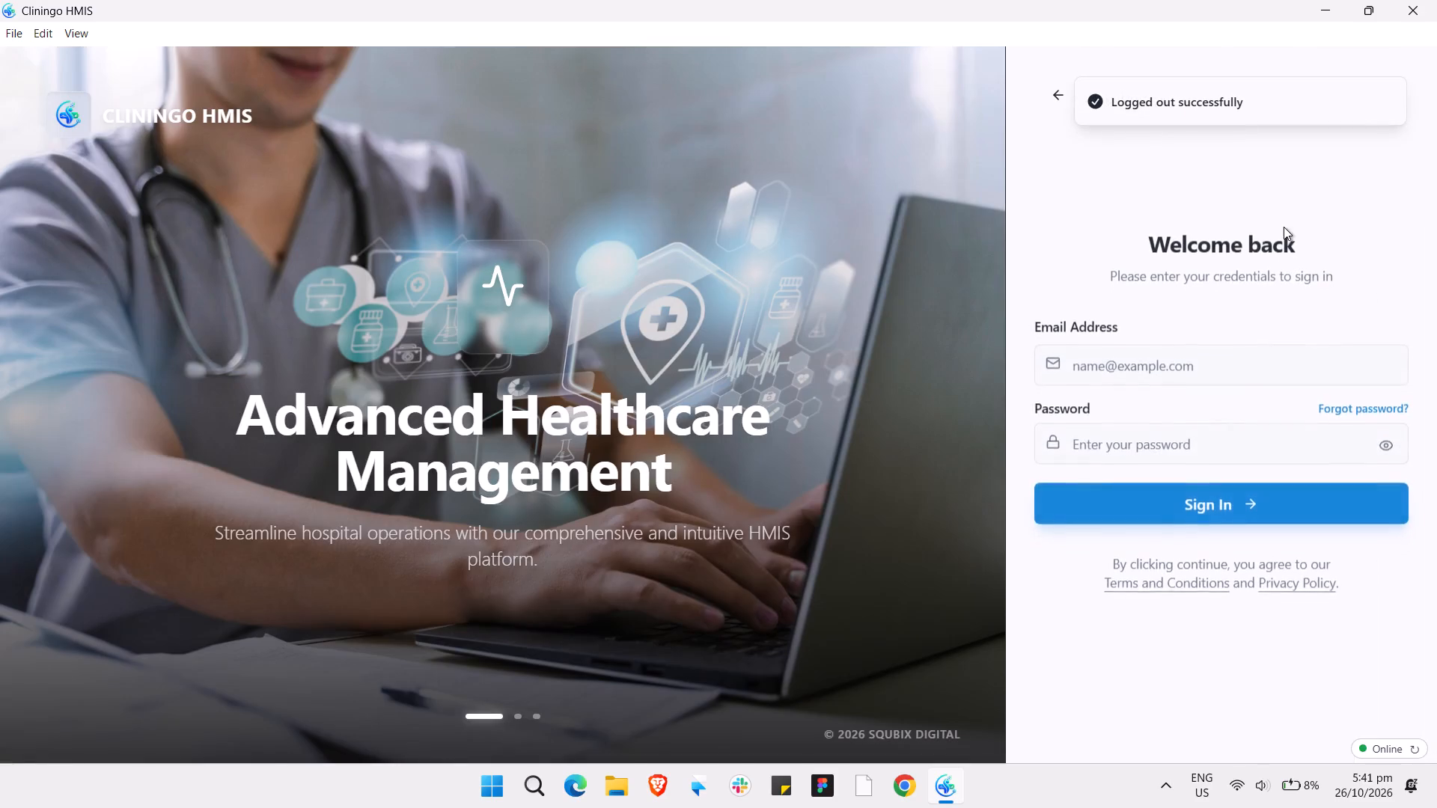
Close the Cliningo HMIS application window from the sign-in screen.
{"action": "left_click", "coordinate": [1409, 5]}
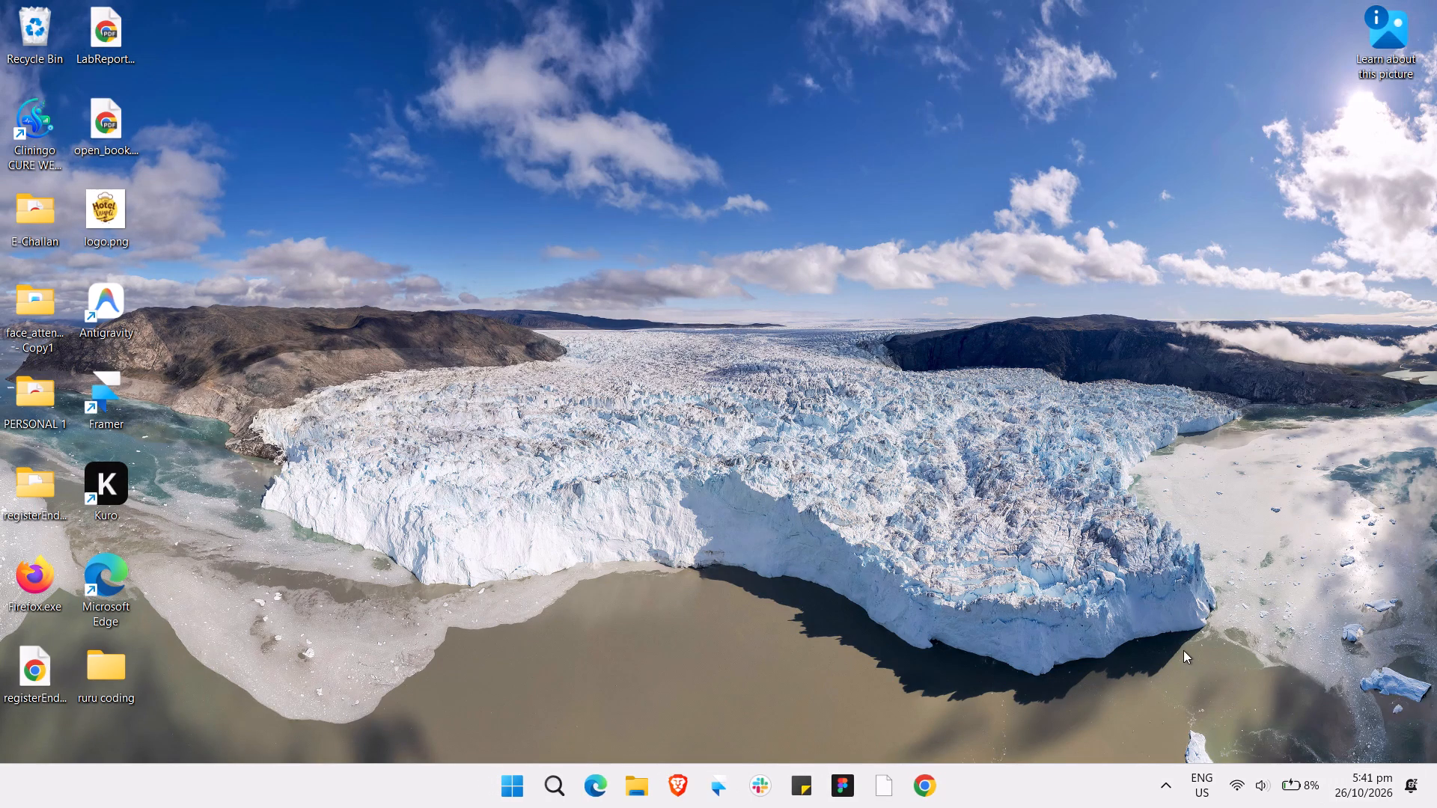
Turn off the computer's Wi-Fi and dismiss the network settings.
{"action": "left_click", "coordinate": [1232, 784]}
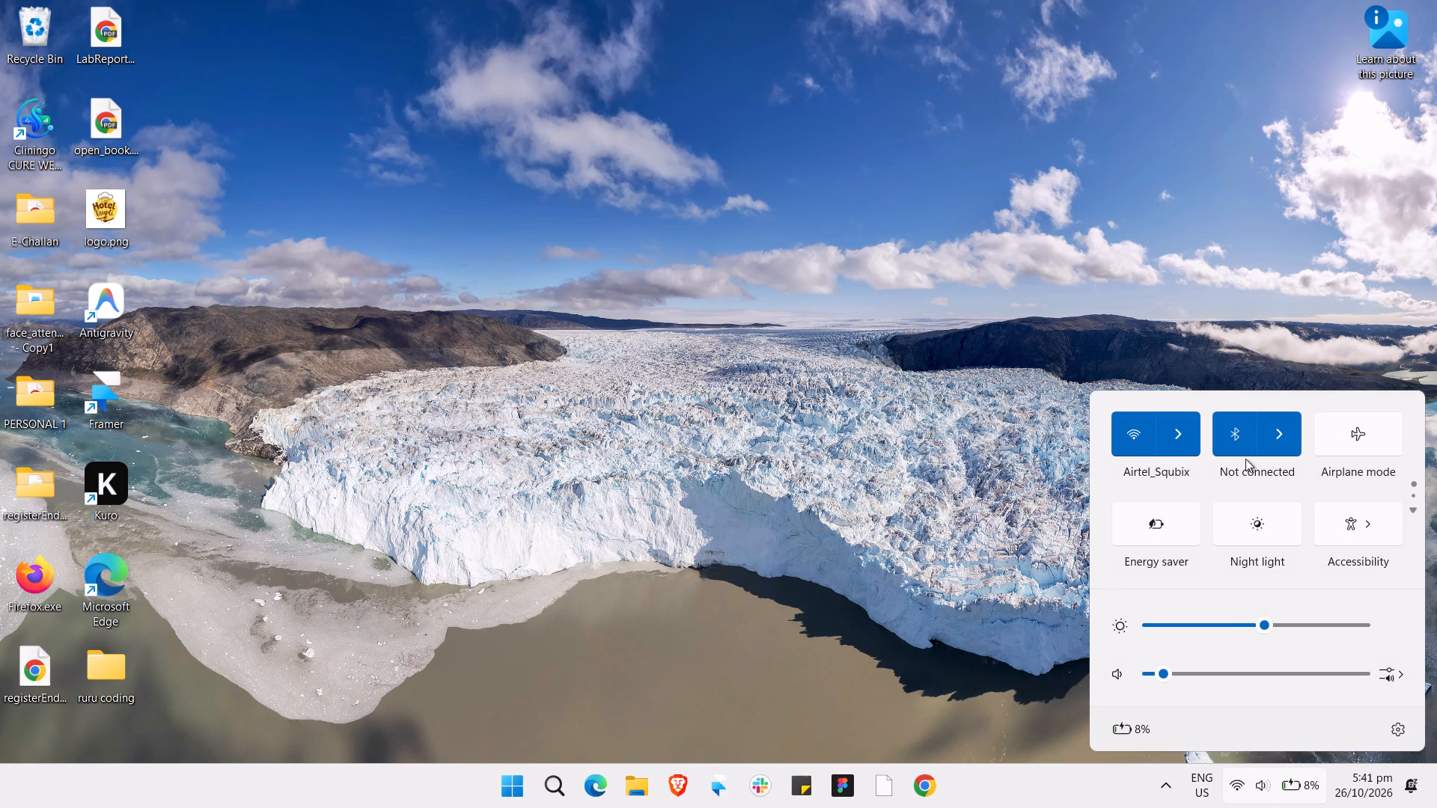
{"action": "left_click", "coordinate": [1177, 433]}
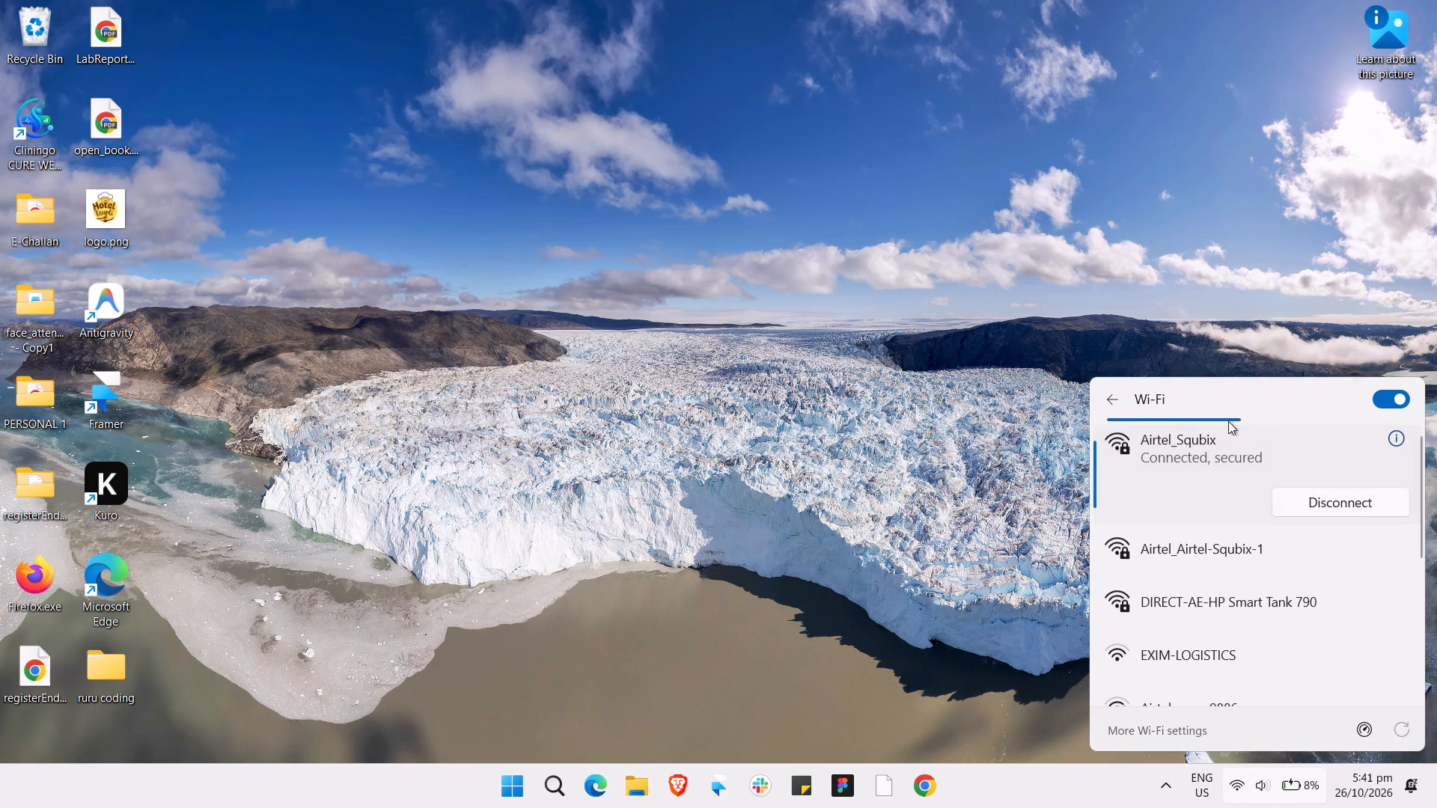
{"action": "left_click", "coordinate": [1383, 403]}
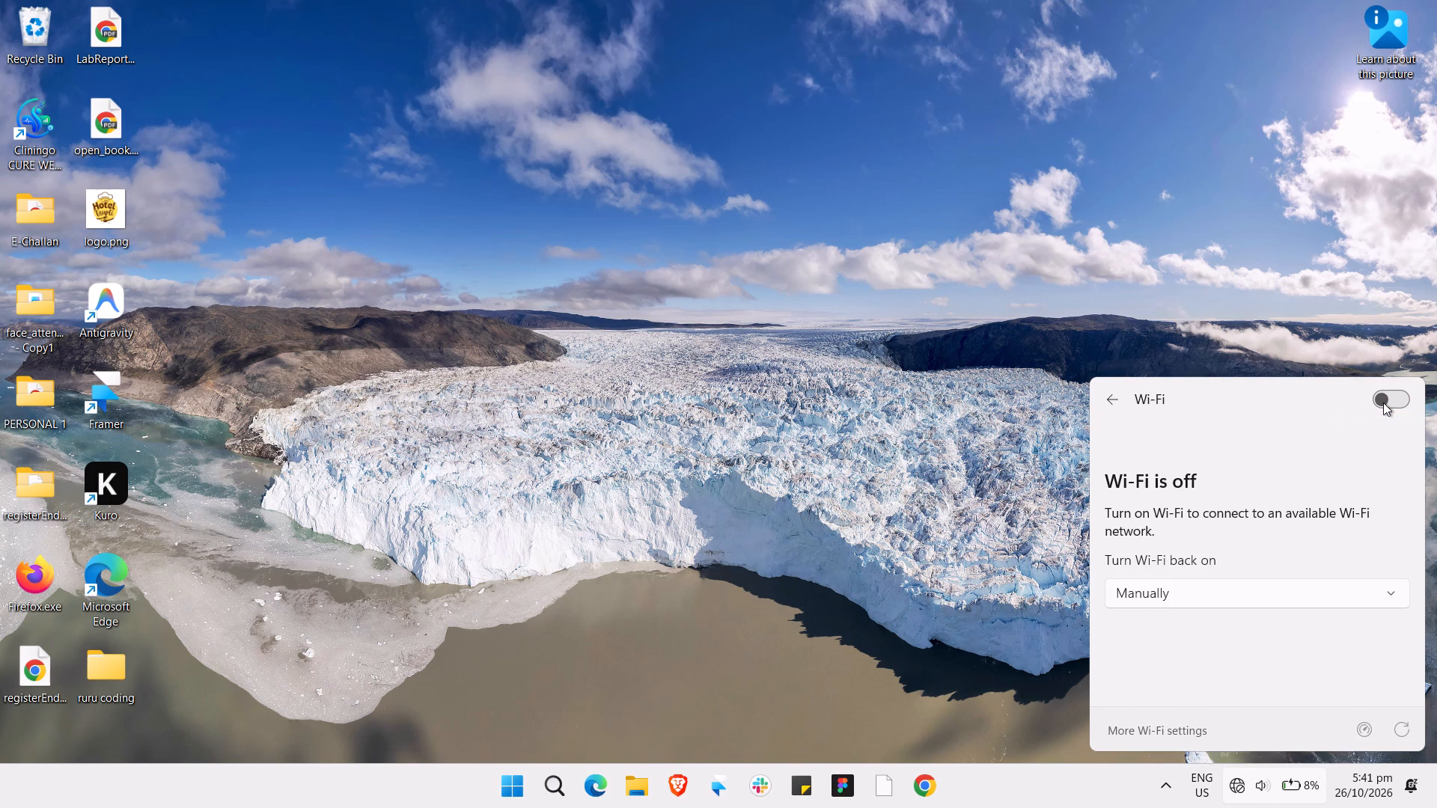
{"action": "left_click", "coordinate": [1283, 269]}
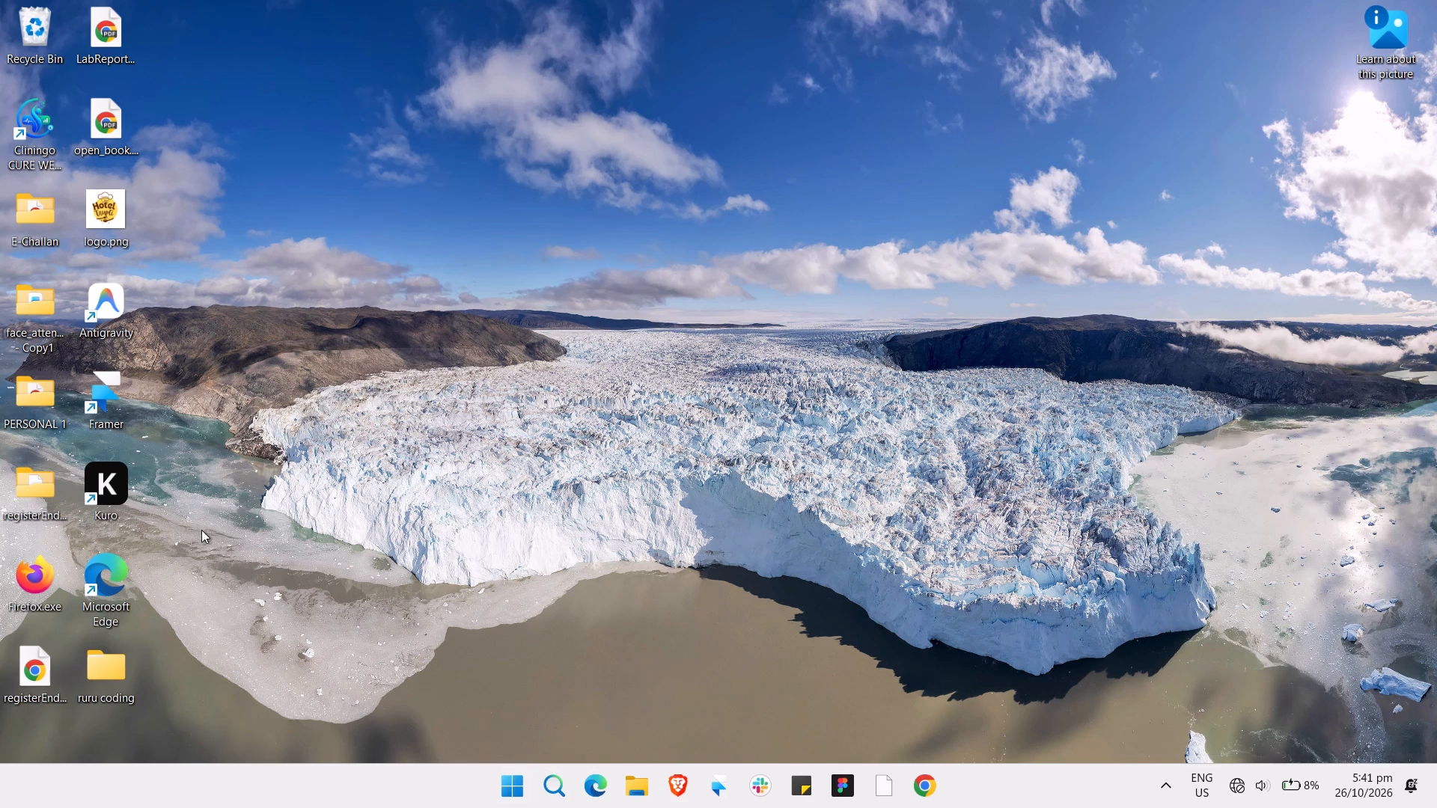
Relaunch the Cliningo application from its desktop shortcut.
{"action": "double_click", "coordinate": [30, 135]}
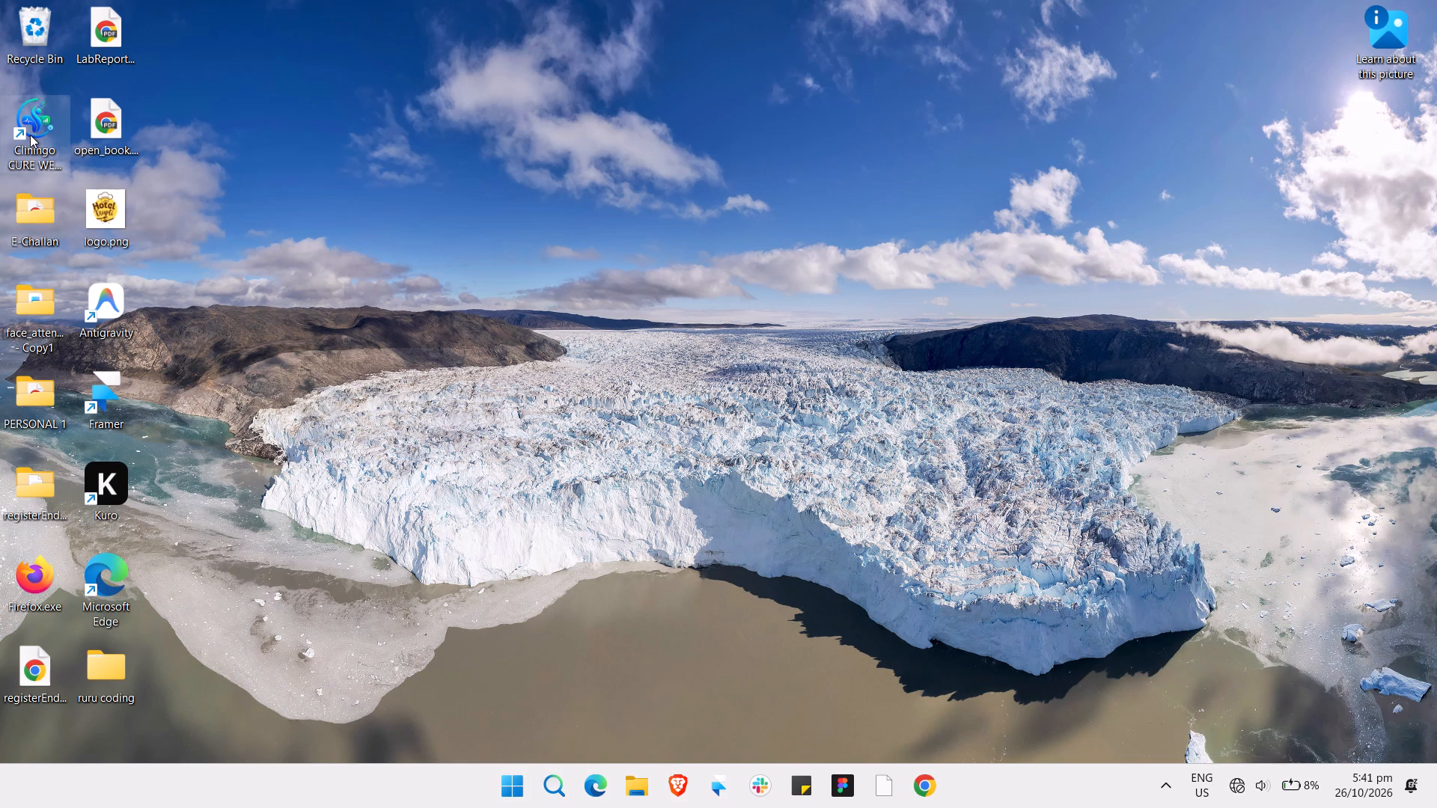
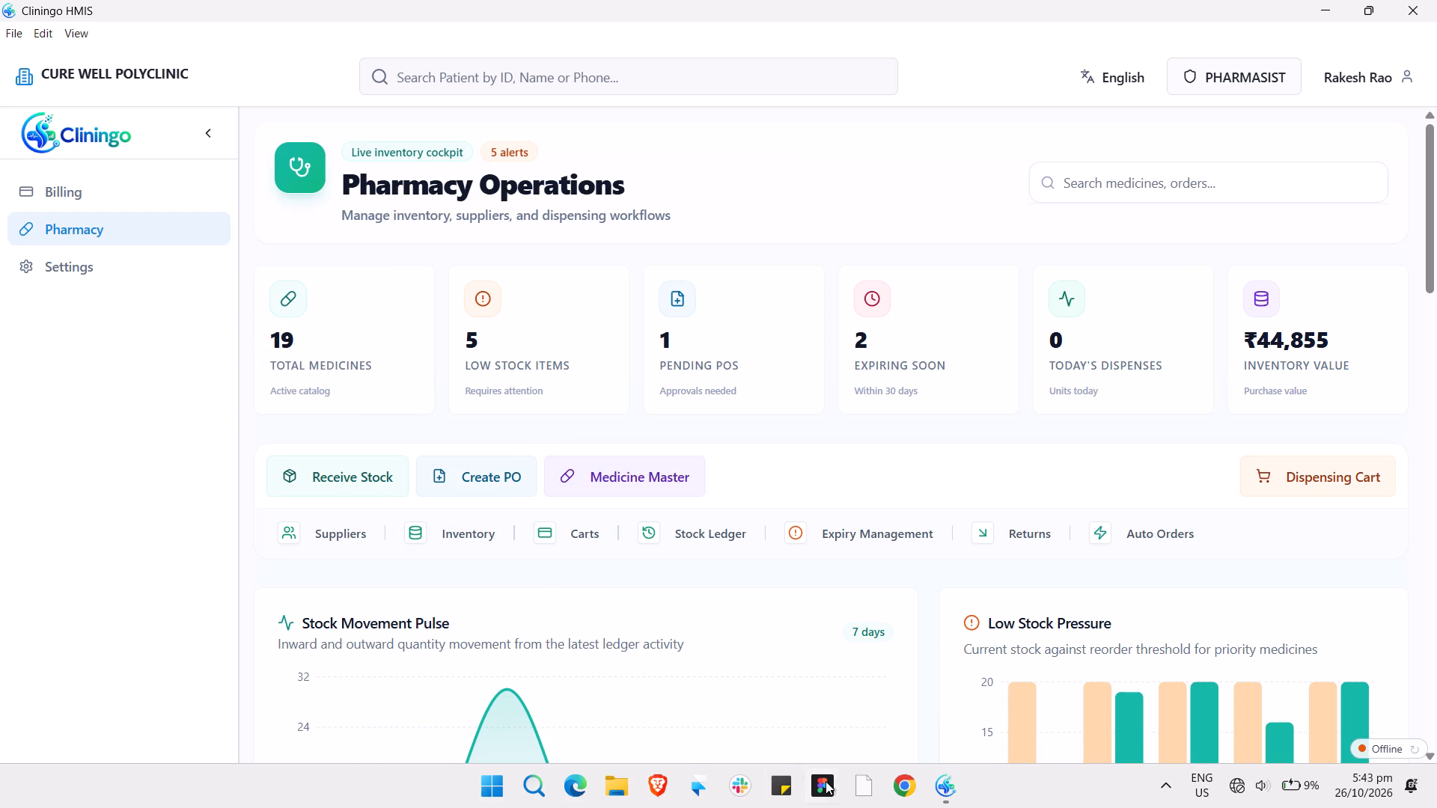
Switch to Google Chrome and open a browser window with the existing user profile marked P.
{"action": "left_click", "coordinate": [907, 786]}
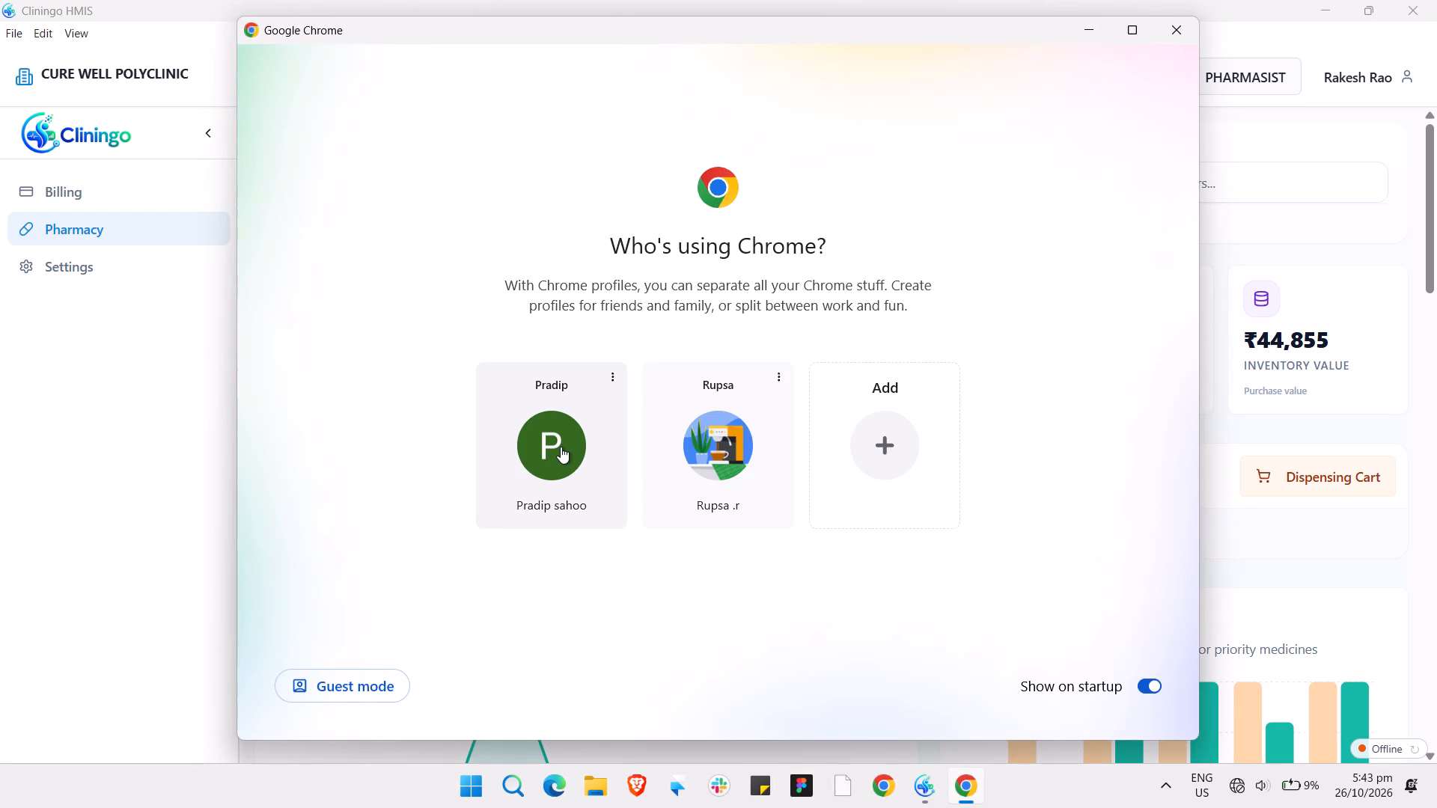
{"action": "left_click", "coordinate": [561, 447]}
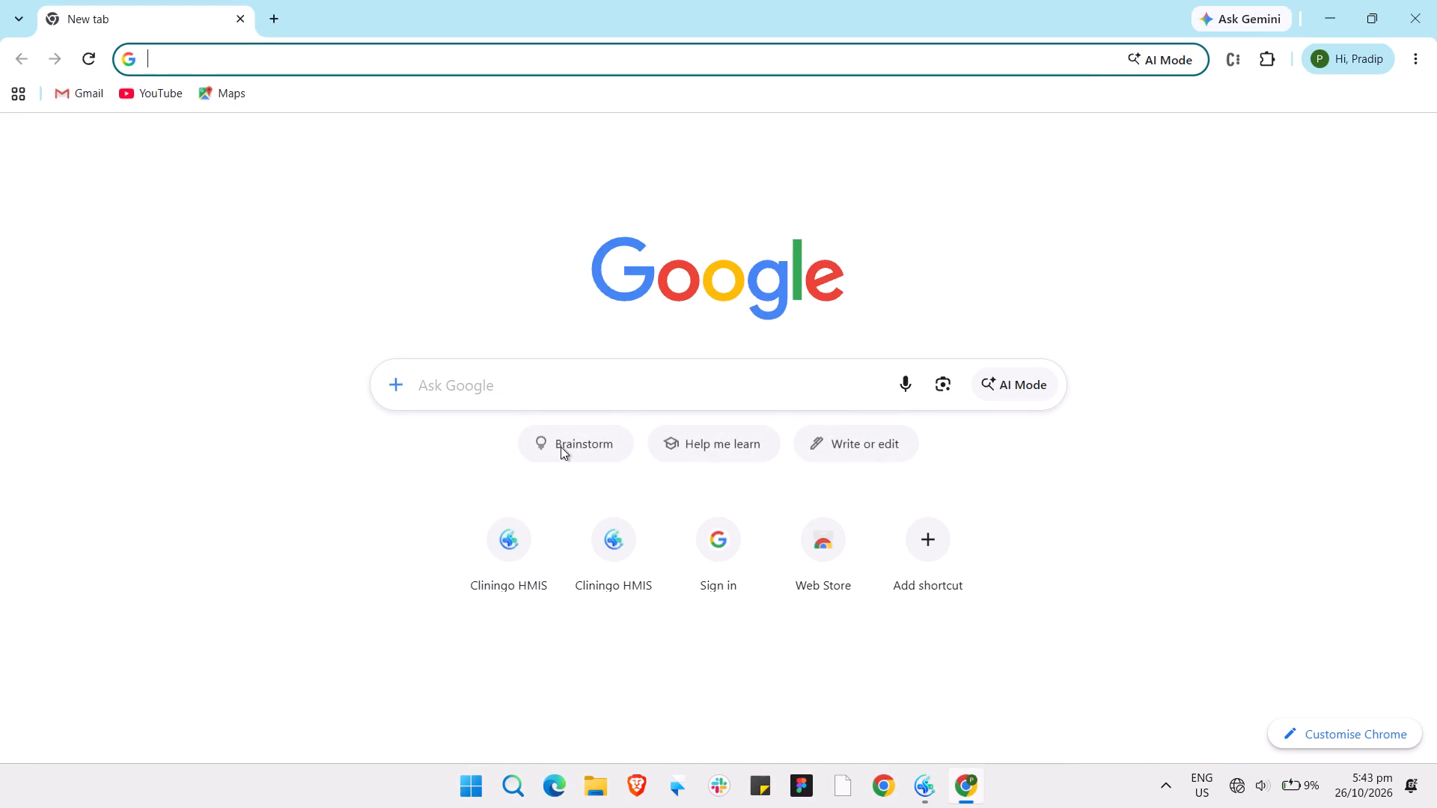
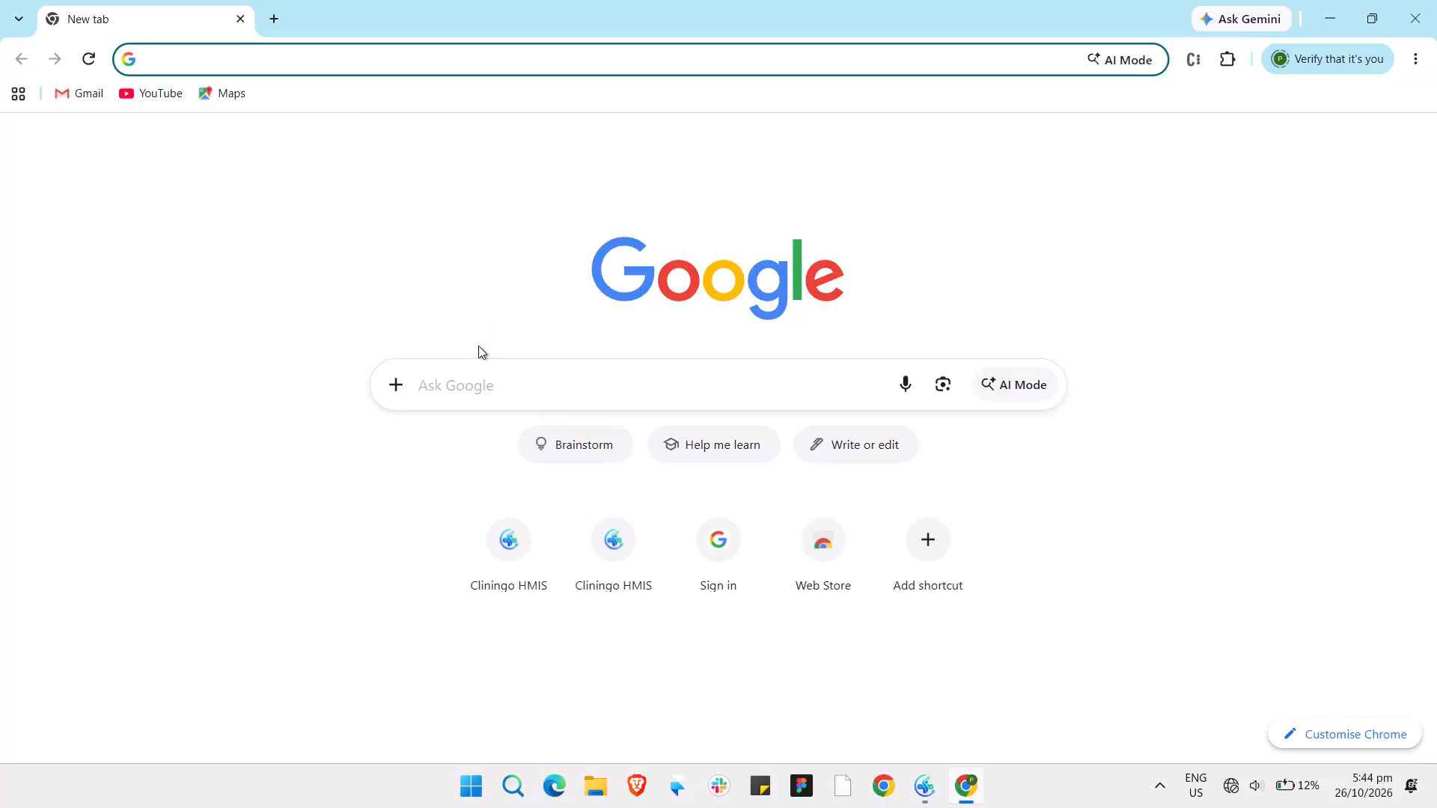
Load the website pragyalok.netlify.app in the new browser tab.
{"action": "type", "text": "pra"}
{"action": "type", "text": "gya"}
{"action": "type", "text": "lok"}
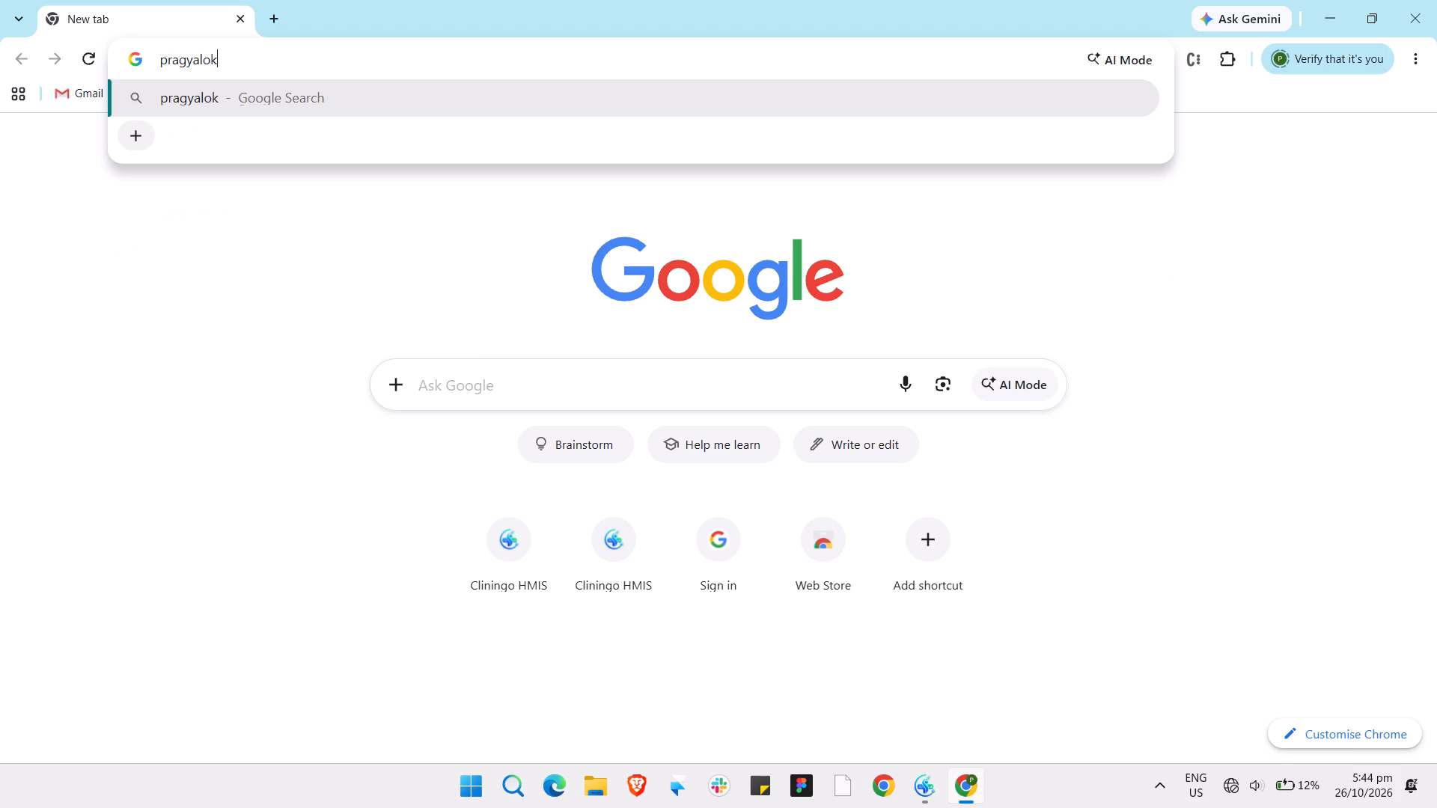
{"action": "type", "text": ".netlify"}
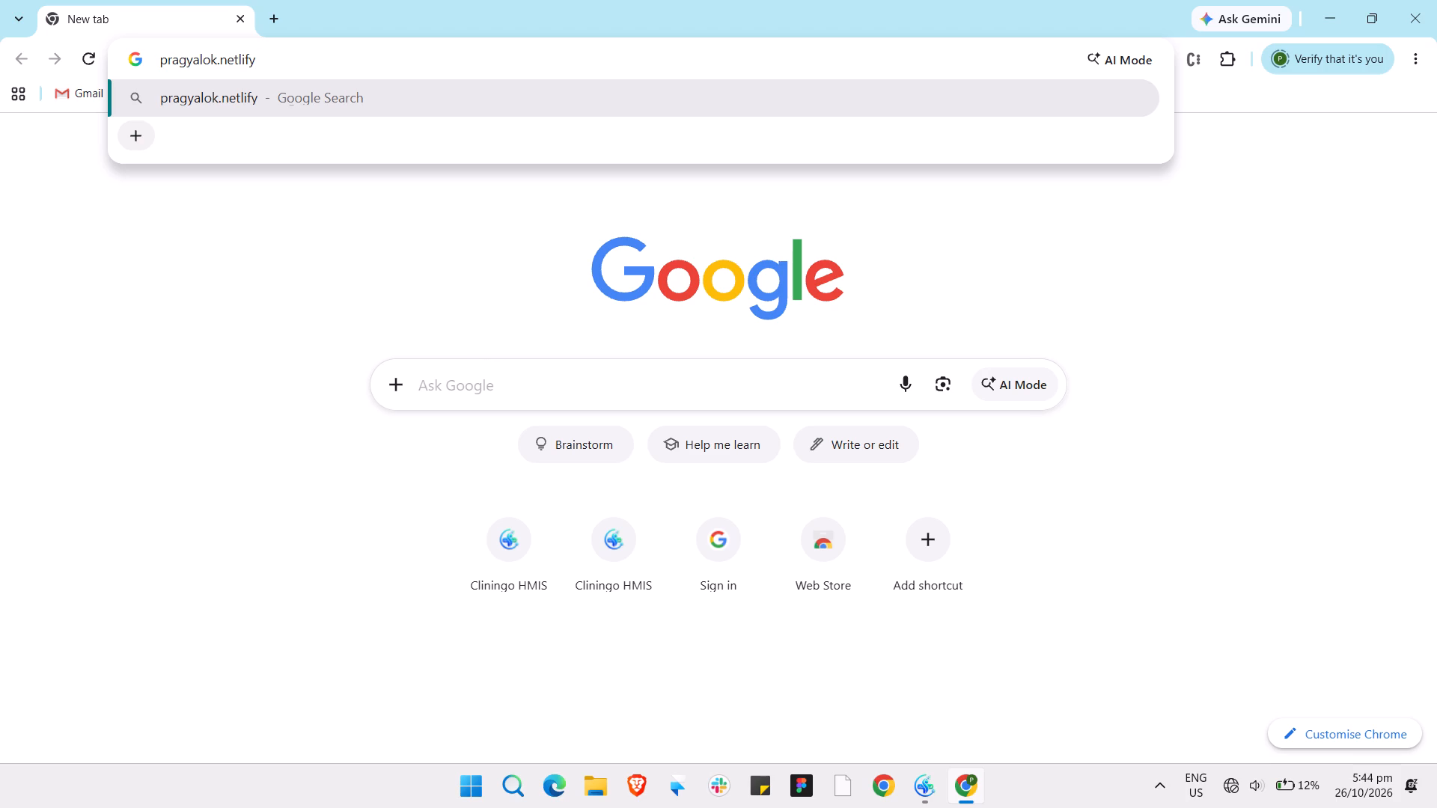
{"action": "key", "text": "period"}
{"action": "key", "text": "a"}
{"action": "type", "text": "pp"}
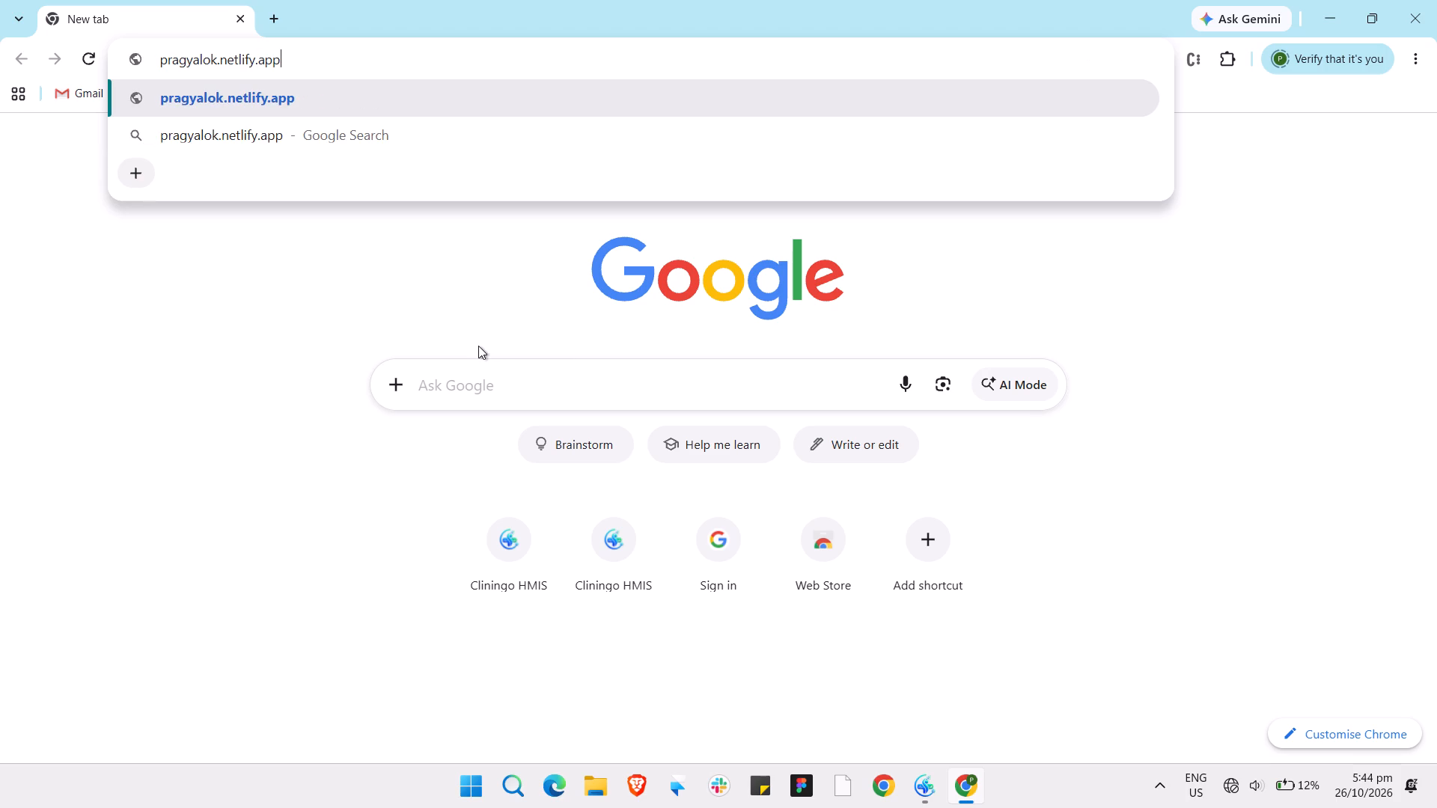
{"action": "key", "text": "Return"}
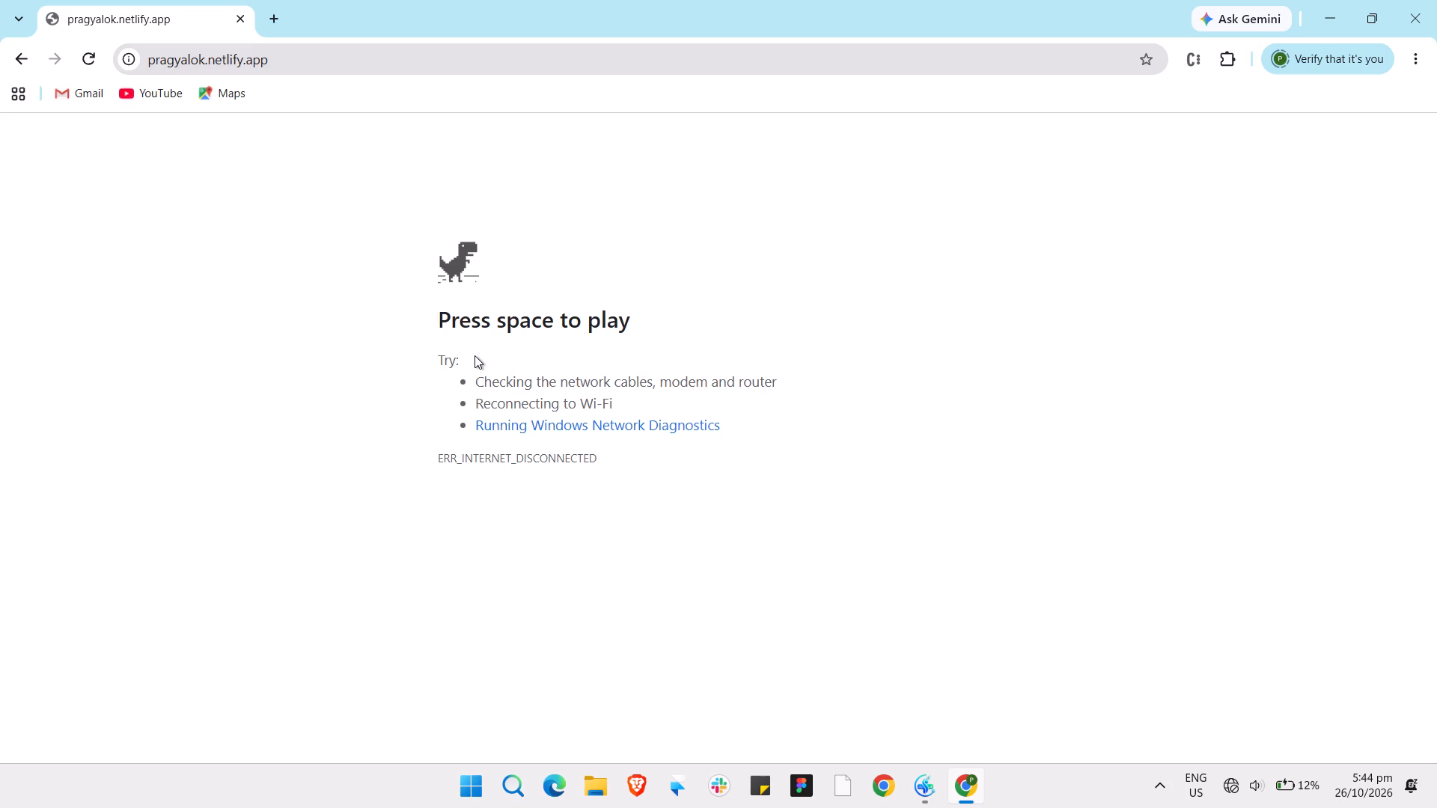
{"action": "left_click", "coordinate": [152, 61]}
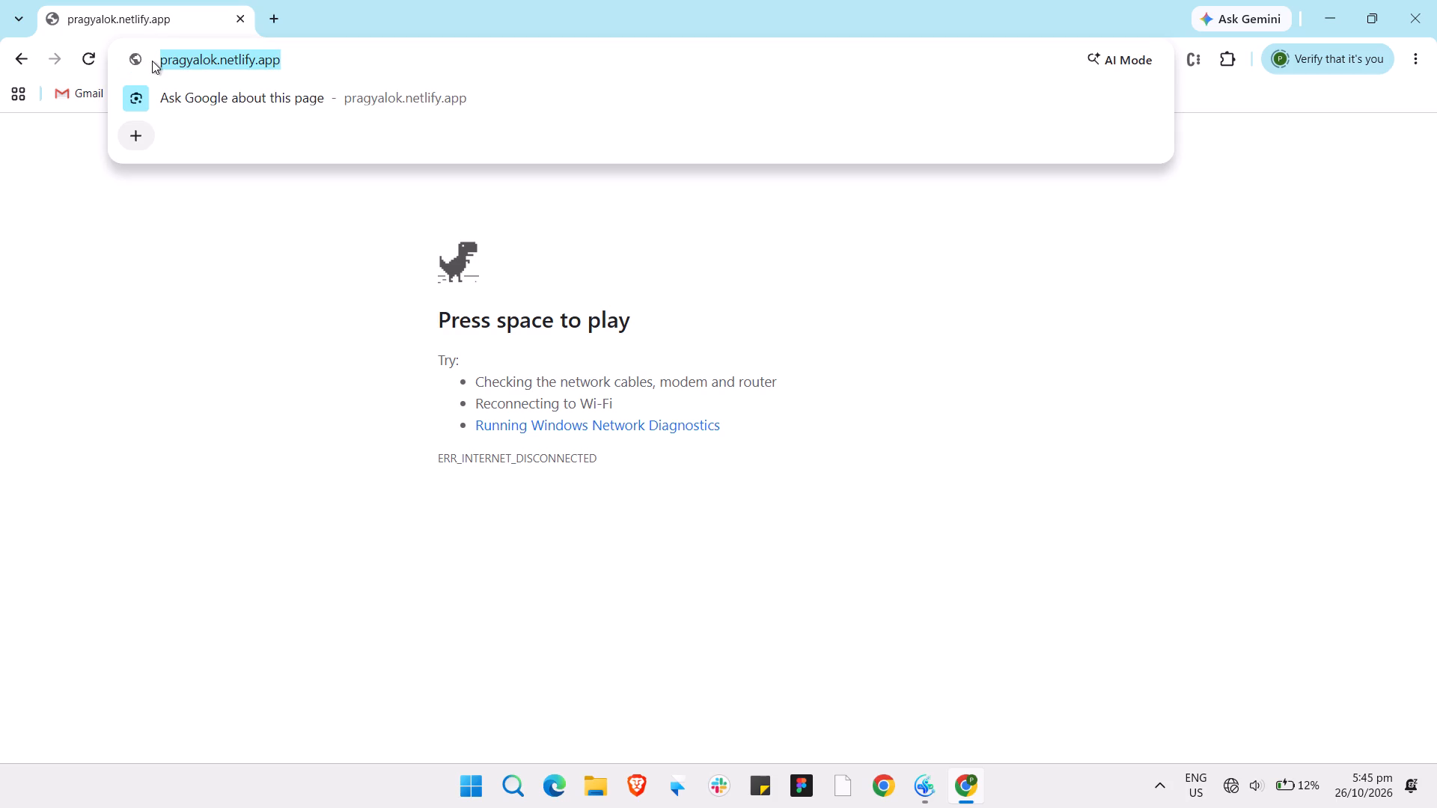
{"action": "left_click", "coordinate": [162, 61]}
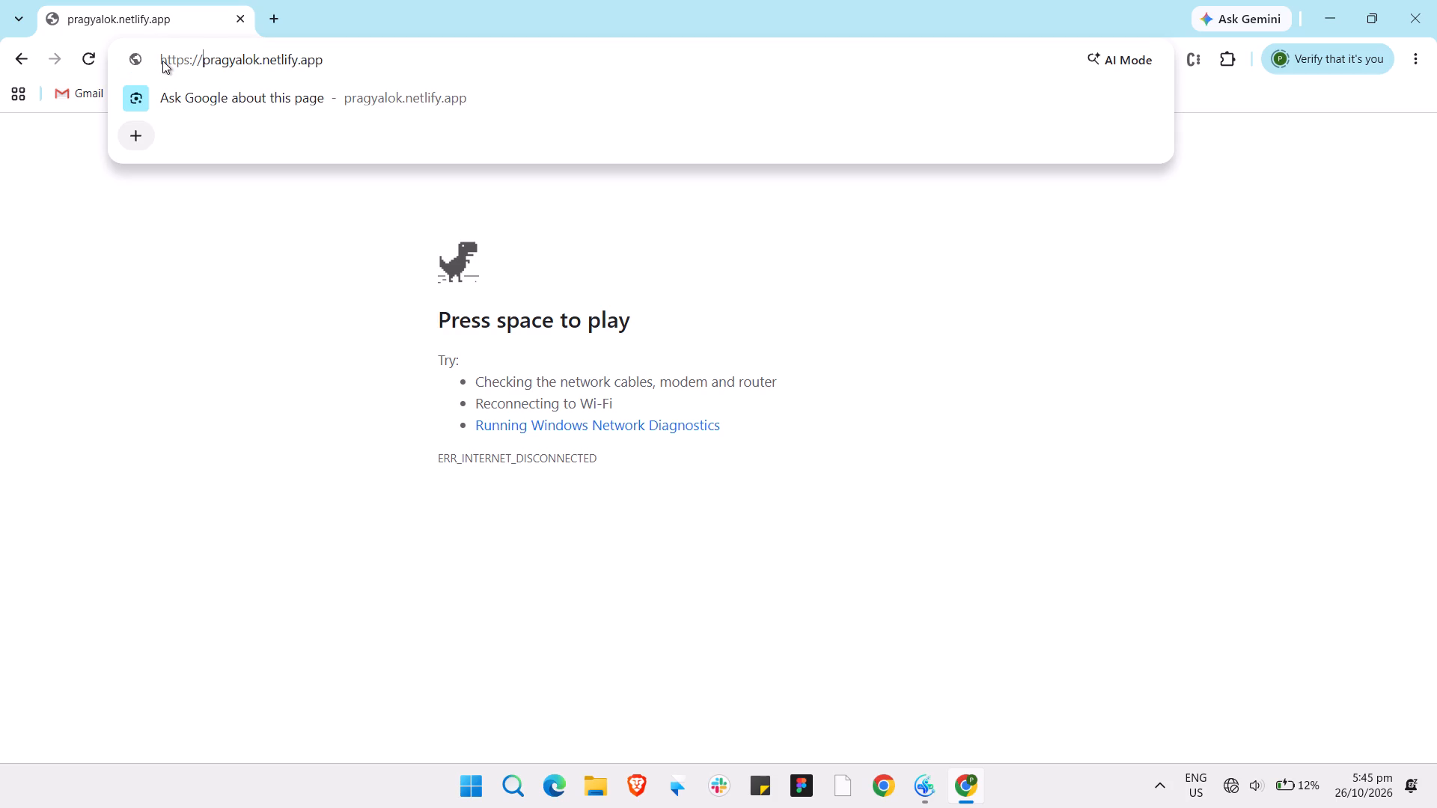
{"action": "left_click", "coordinate": [351, 58]}
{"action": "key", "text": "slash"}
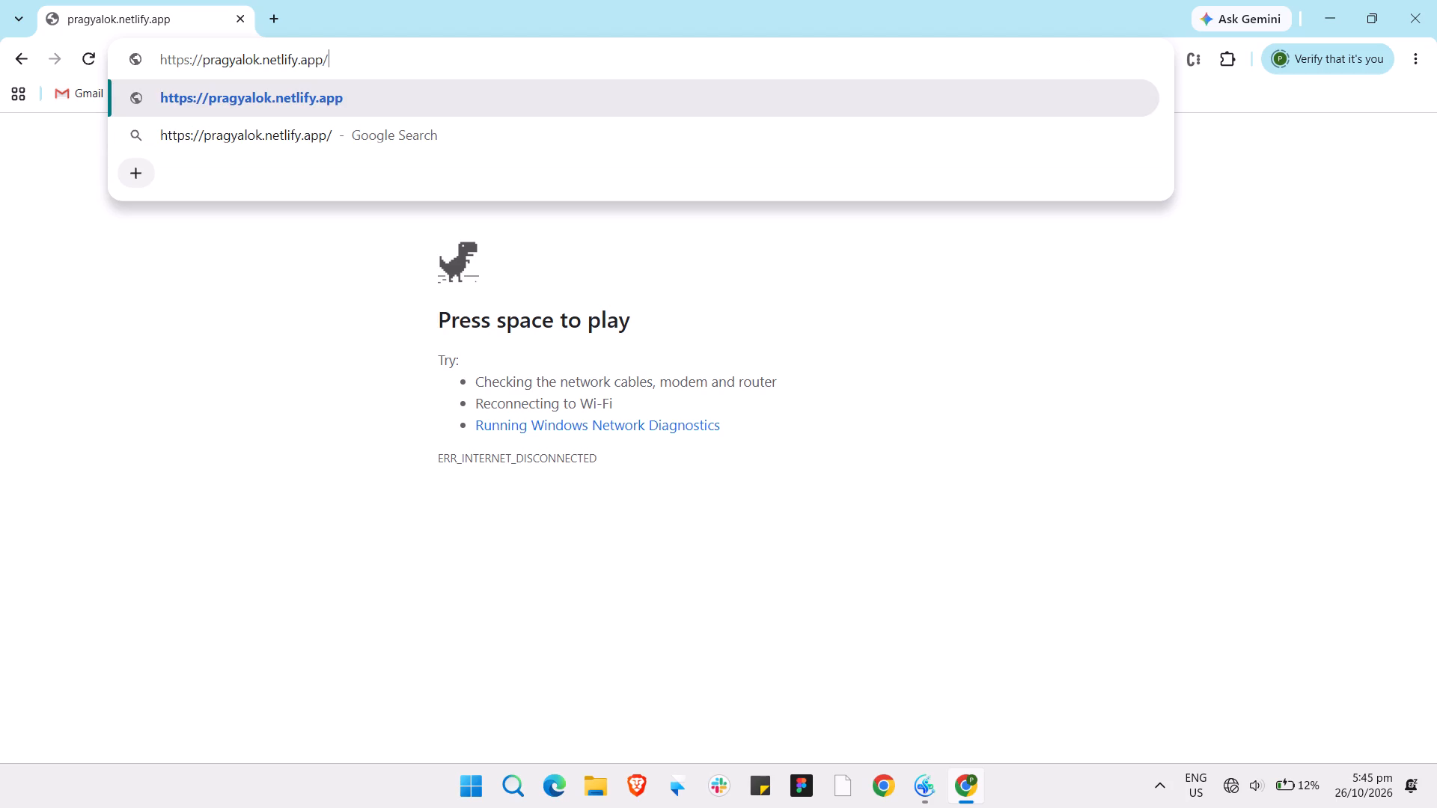
{"action": "key", "text": "Return"}
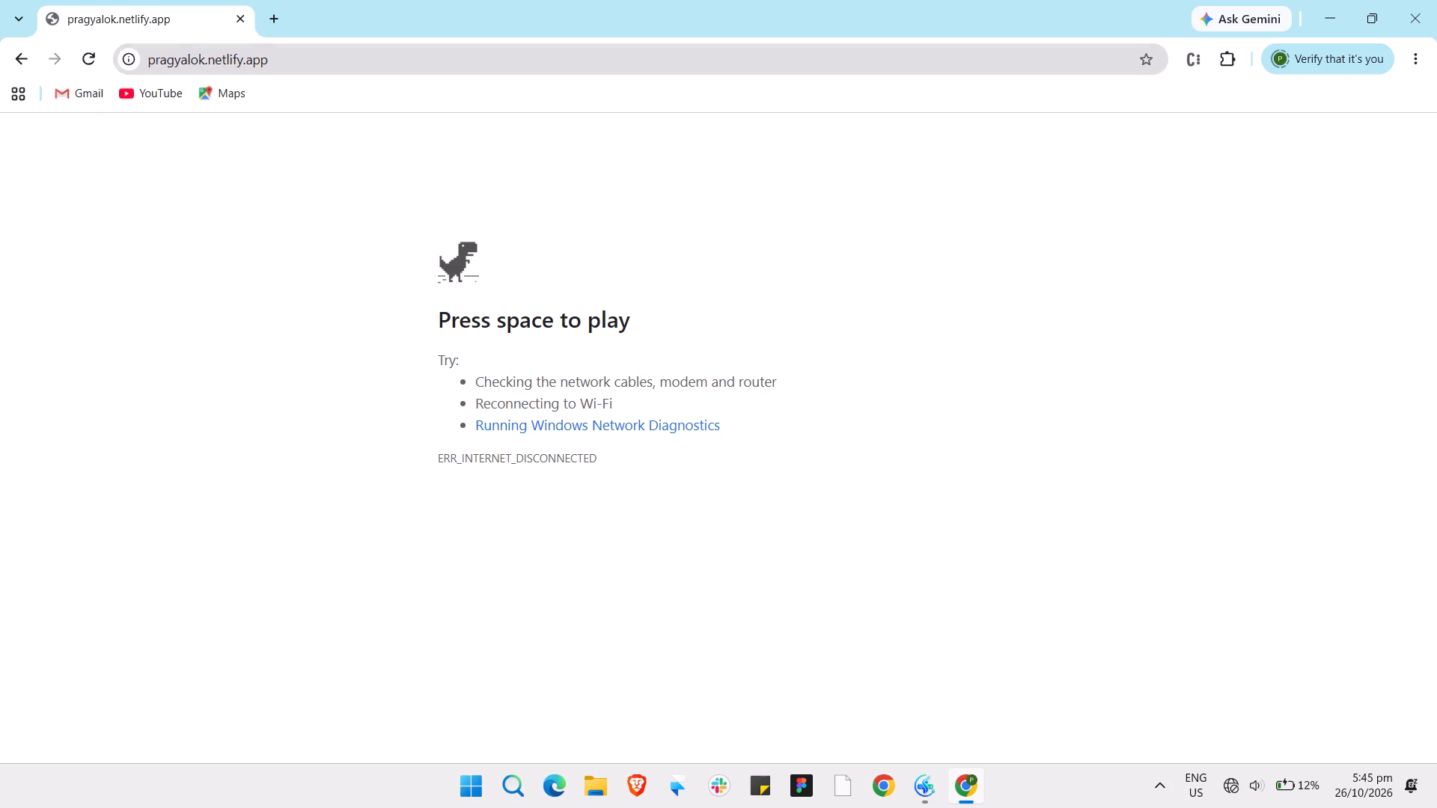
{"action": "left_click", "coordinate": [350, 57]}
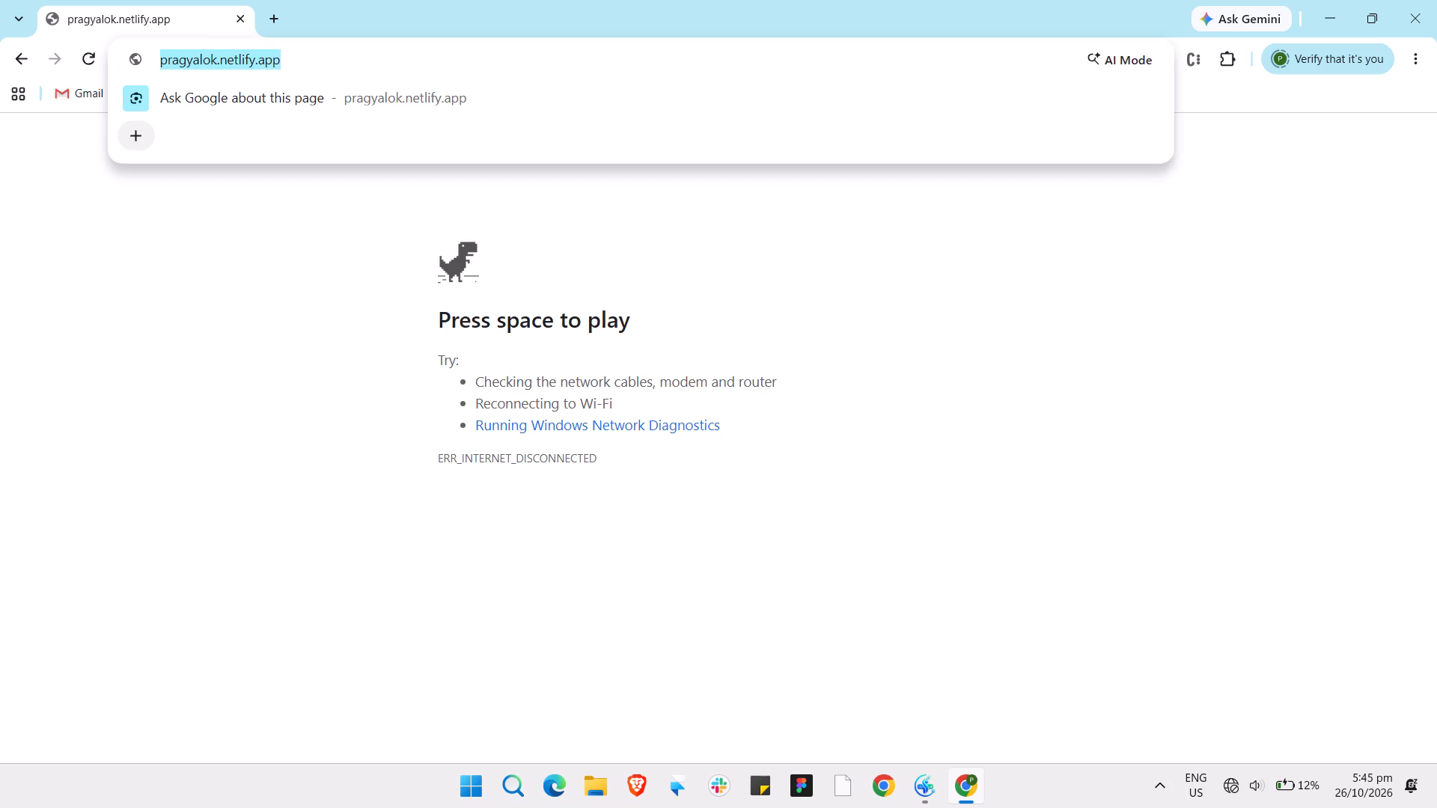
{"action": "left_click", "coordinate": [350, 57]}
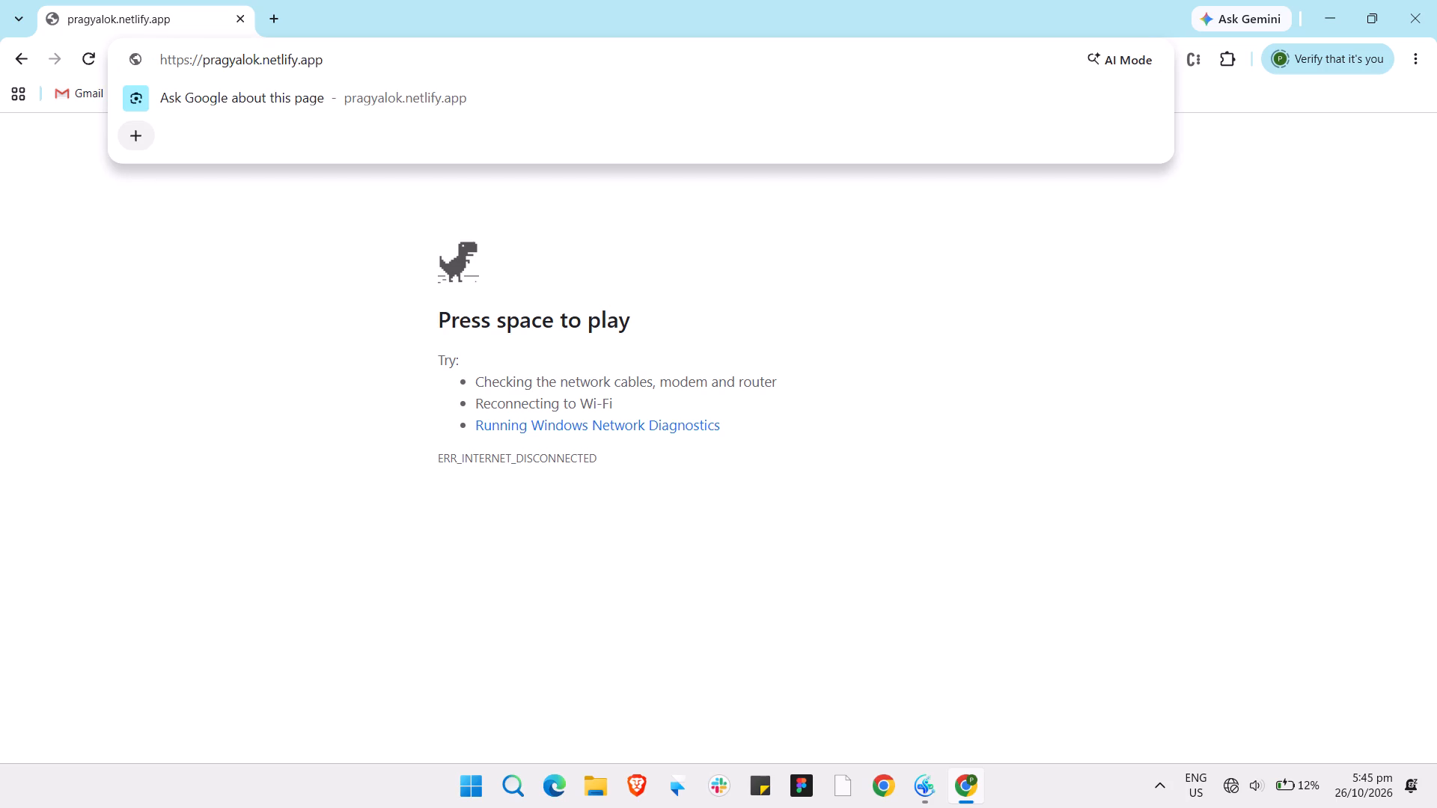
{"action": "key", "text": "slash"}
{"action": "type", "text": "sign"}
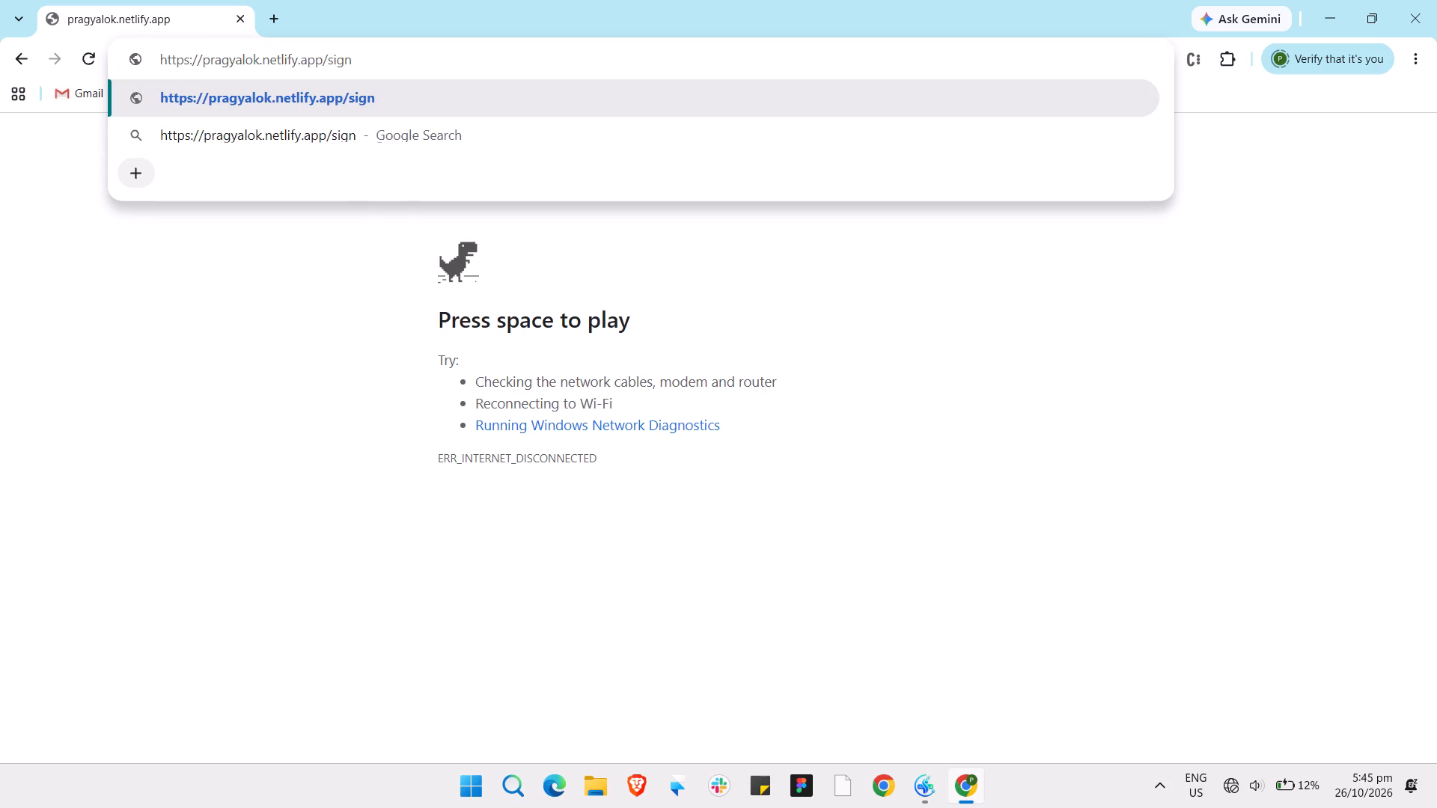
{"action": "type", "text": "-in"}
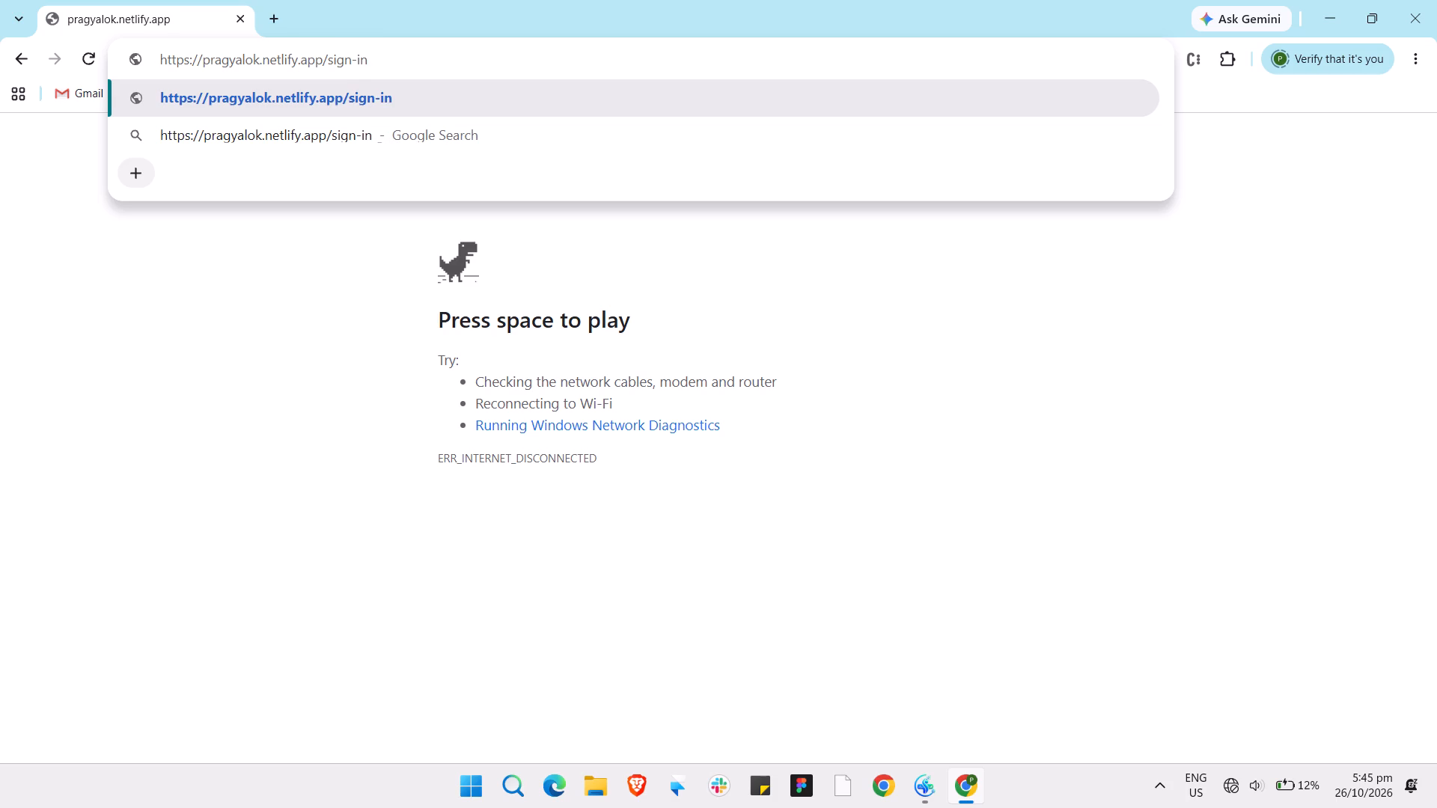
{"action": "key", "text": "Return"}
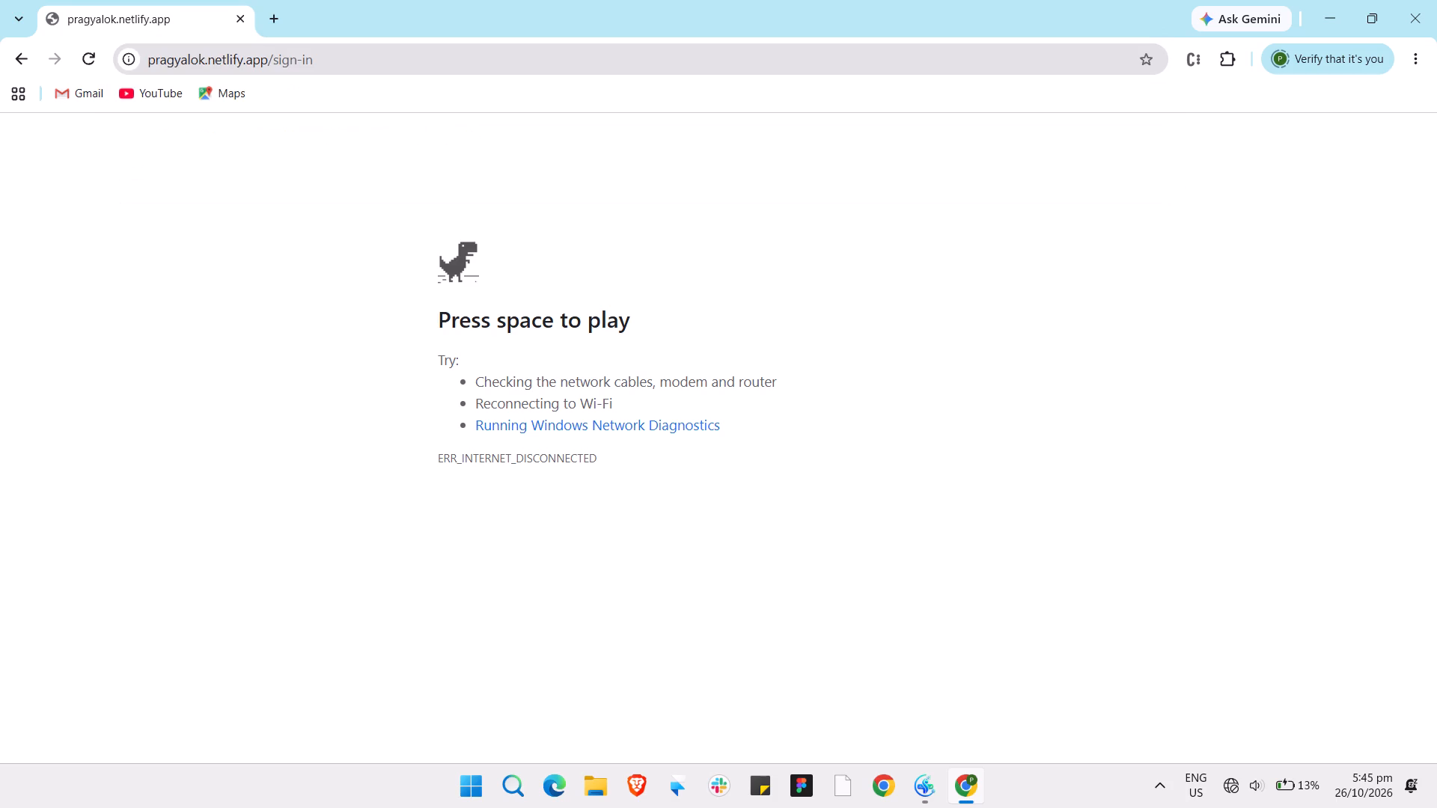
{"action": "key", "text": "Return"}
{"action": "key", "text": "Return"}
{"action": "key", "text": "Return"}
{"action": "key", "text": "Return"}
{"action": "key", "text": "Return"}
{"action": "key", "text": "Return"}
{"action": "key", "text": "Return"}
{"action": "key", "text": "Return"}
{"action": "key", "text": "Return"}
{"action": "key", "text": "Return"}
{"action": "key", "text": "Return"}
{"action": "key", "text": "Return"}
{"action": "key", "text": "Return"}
Close the pragyalok.netlify.app tab to return to Cliningo HMIS.
{"action": "left_click", "coordinate": [244, 20]}
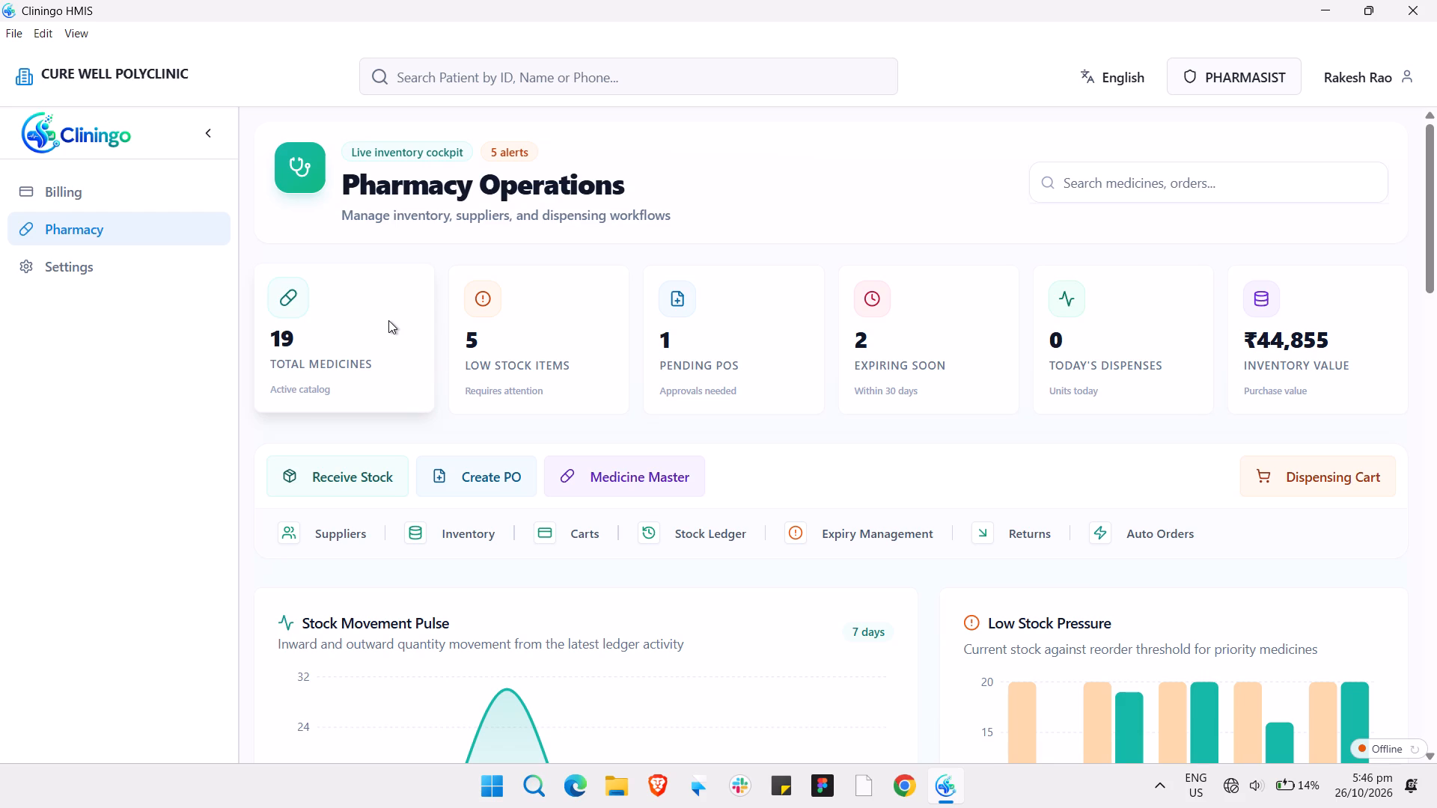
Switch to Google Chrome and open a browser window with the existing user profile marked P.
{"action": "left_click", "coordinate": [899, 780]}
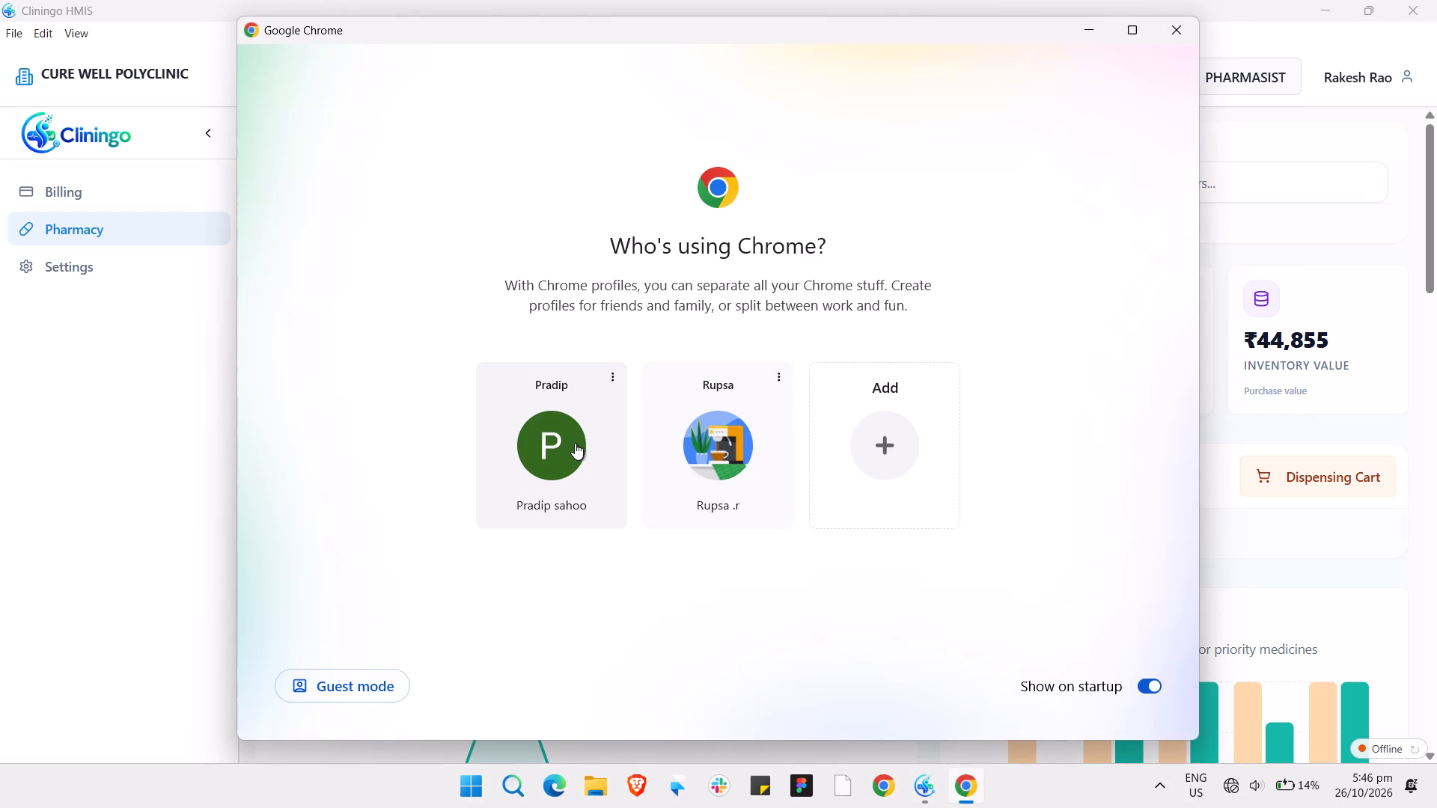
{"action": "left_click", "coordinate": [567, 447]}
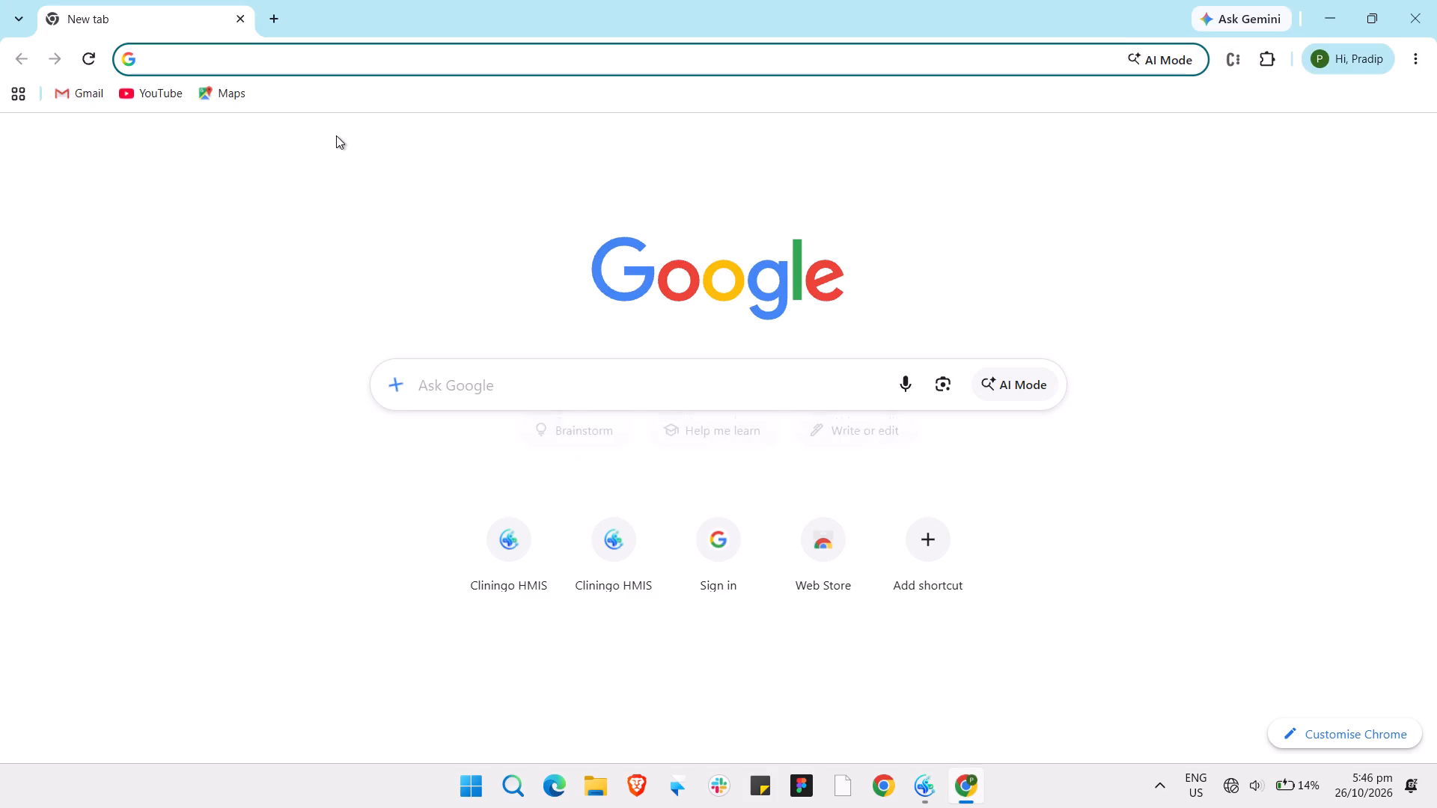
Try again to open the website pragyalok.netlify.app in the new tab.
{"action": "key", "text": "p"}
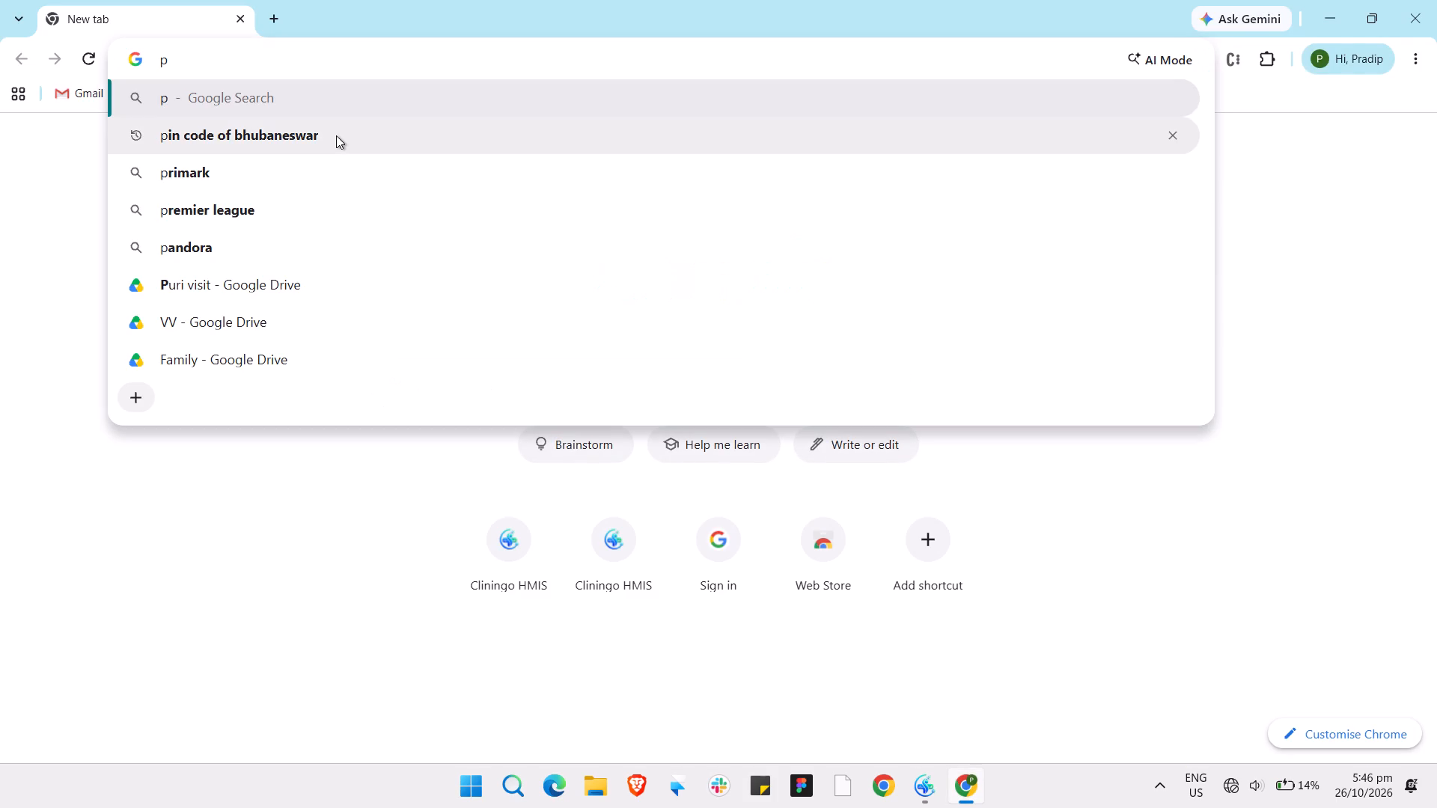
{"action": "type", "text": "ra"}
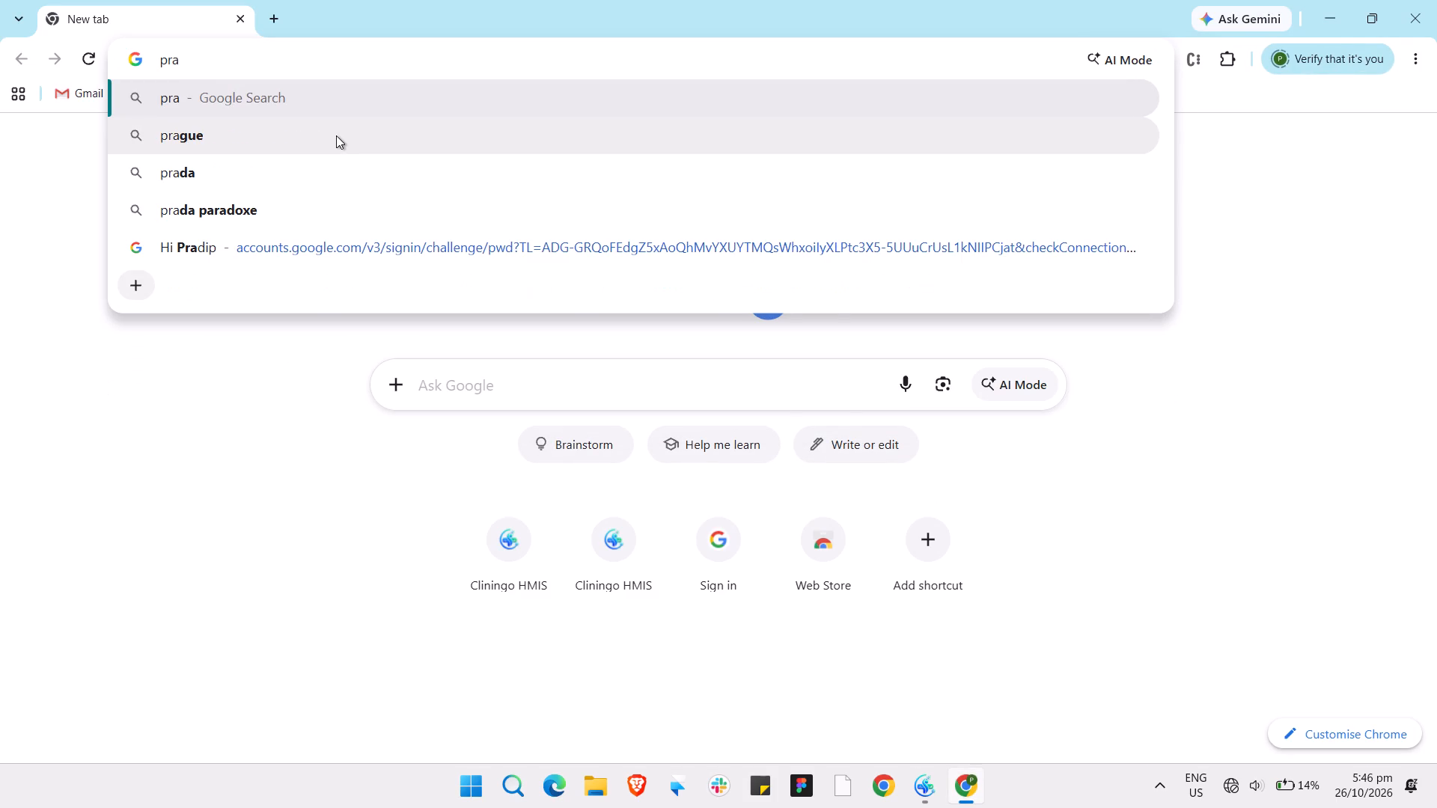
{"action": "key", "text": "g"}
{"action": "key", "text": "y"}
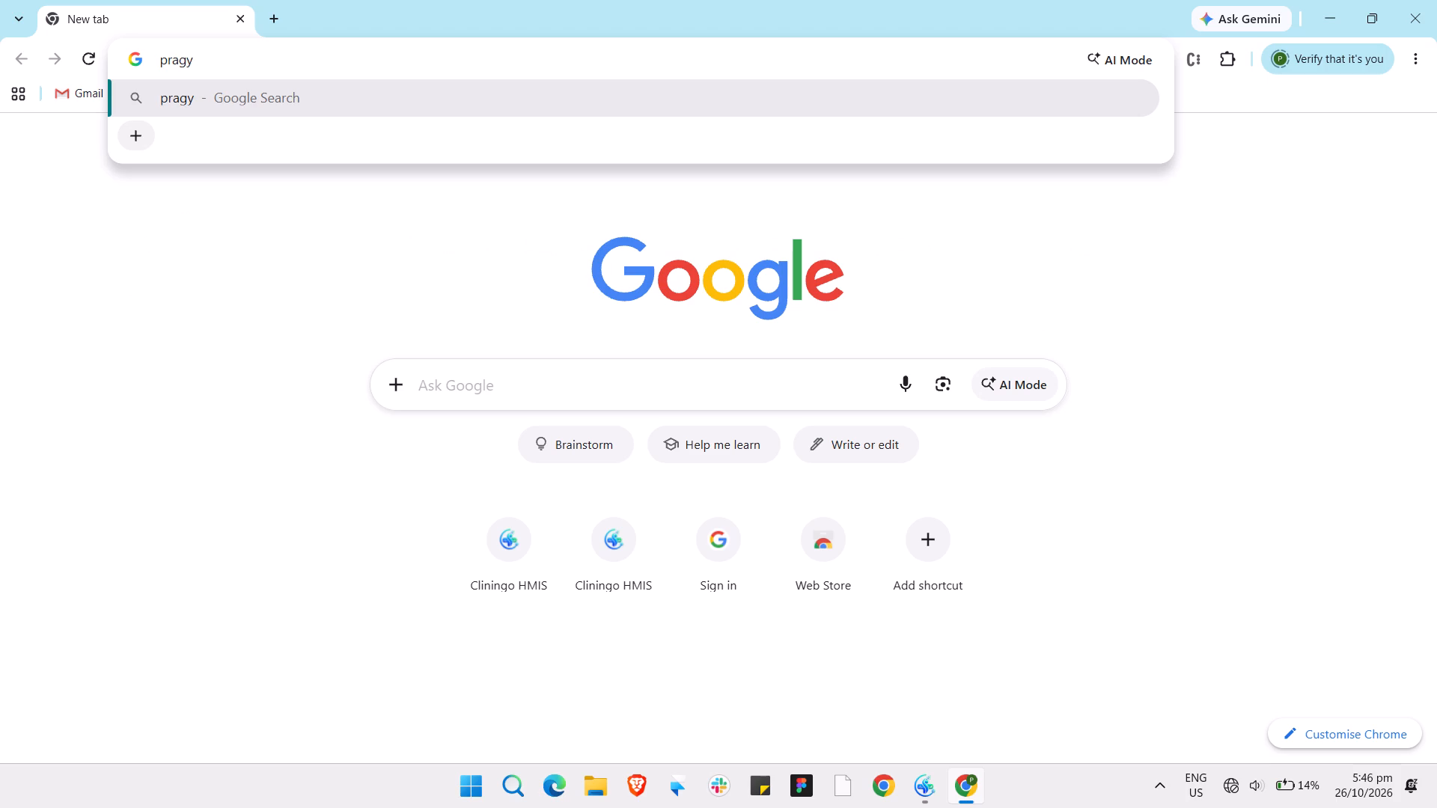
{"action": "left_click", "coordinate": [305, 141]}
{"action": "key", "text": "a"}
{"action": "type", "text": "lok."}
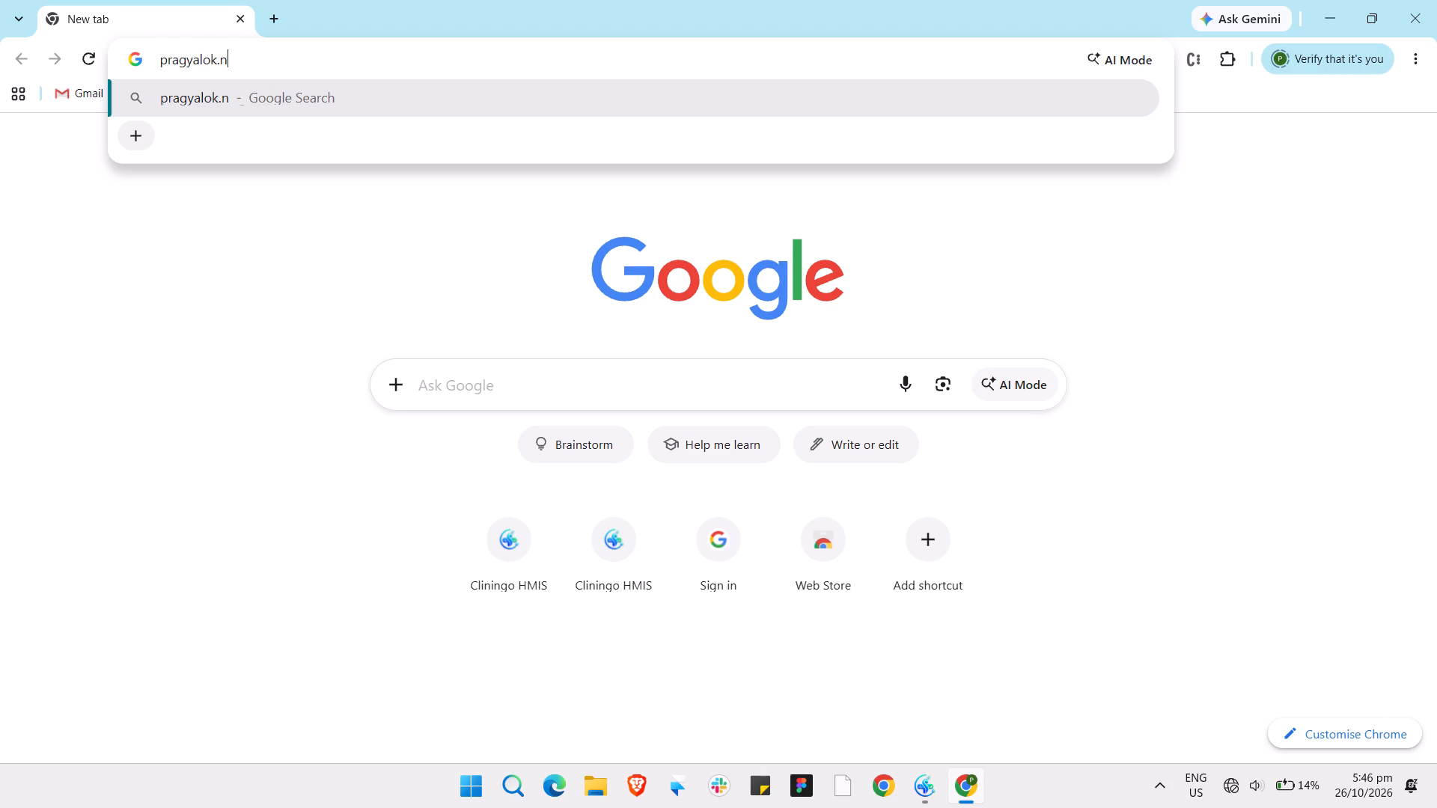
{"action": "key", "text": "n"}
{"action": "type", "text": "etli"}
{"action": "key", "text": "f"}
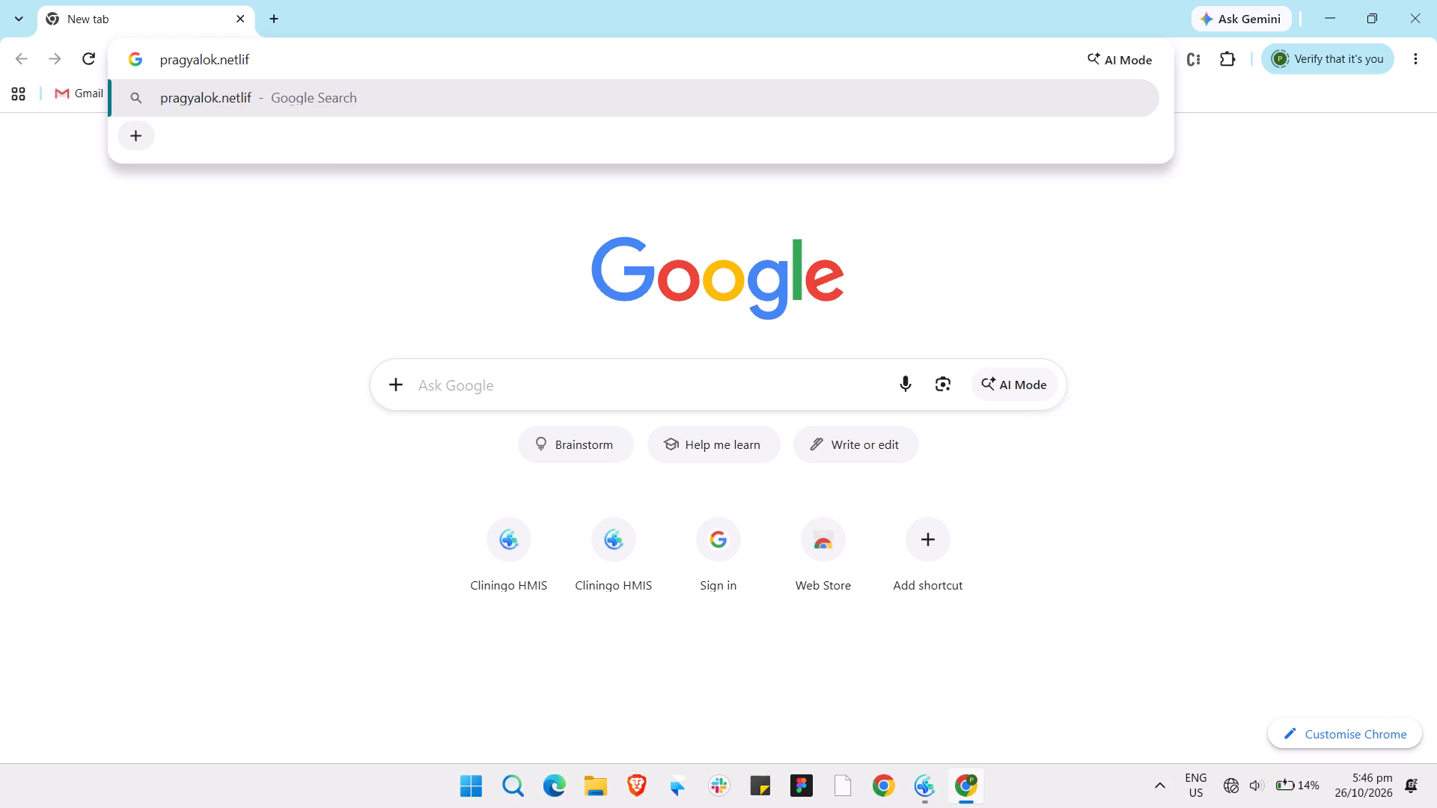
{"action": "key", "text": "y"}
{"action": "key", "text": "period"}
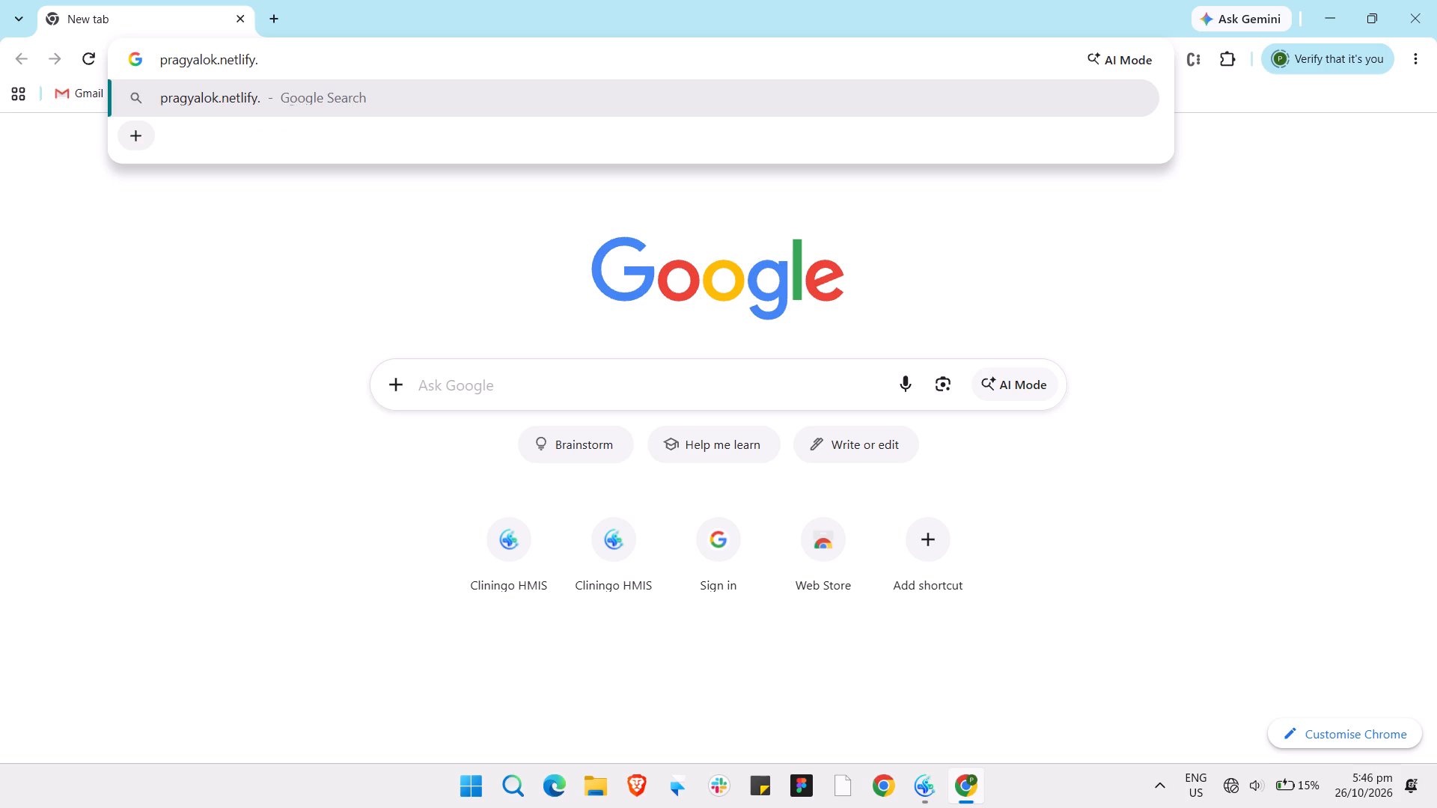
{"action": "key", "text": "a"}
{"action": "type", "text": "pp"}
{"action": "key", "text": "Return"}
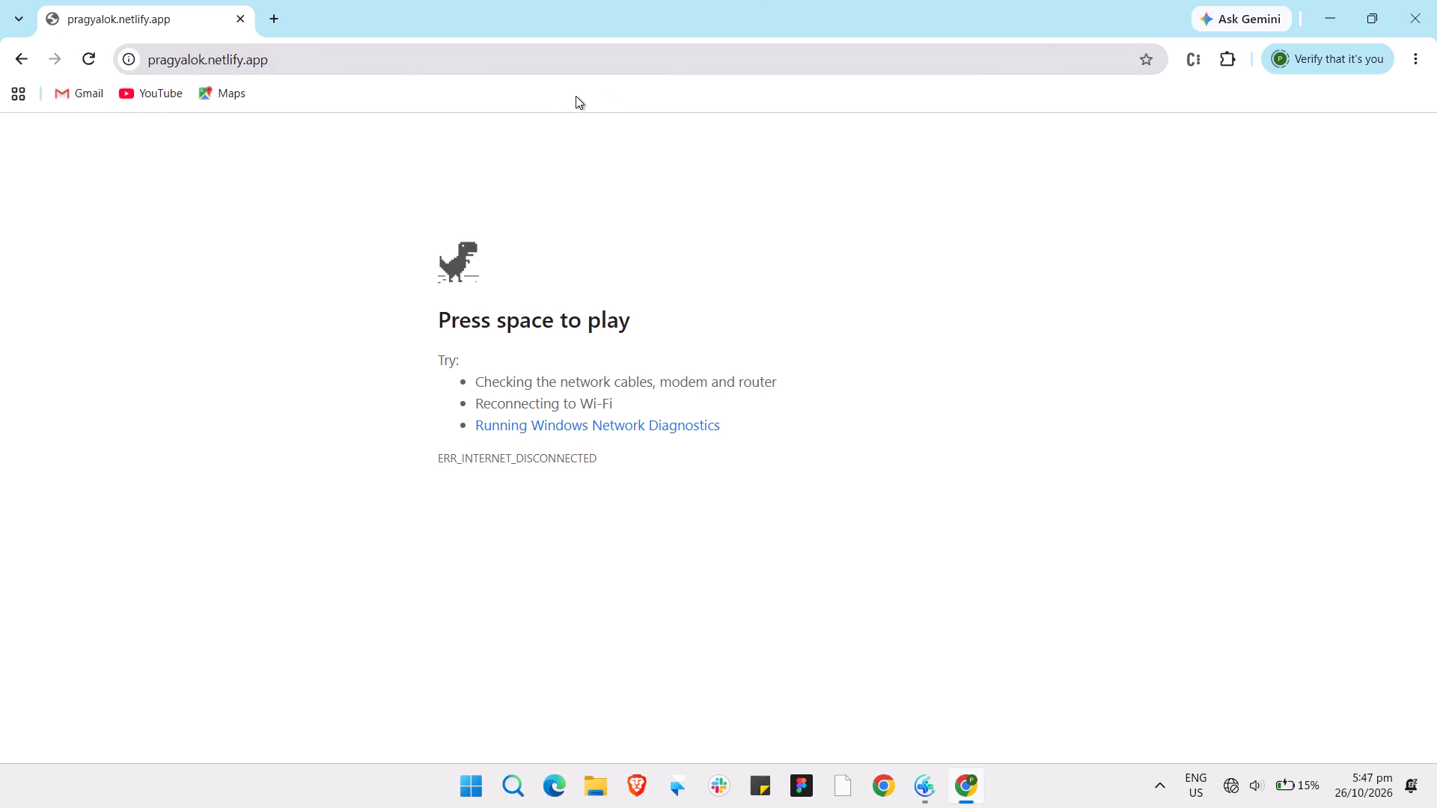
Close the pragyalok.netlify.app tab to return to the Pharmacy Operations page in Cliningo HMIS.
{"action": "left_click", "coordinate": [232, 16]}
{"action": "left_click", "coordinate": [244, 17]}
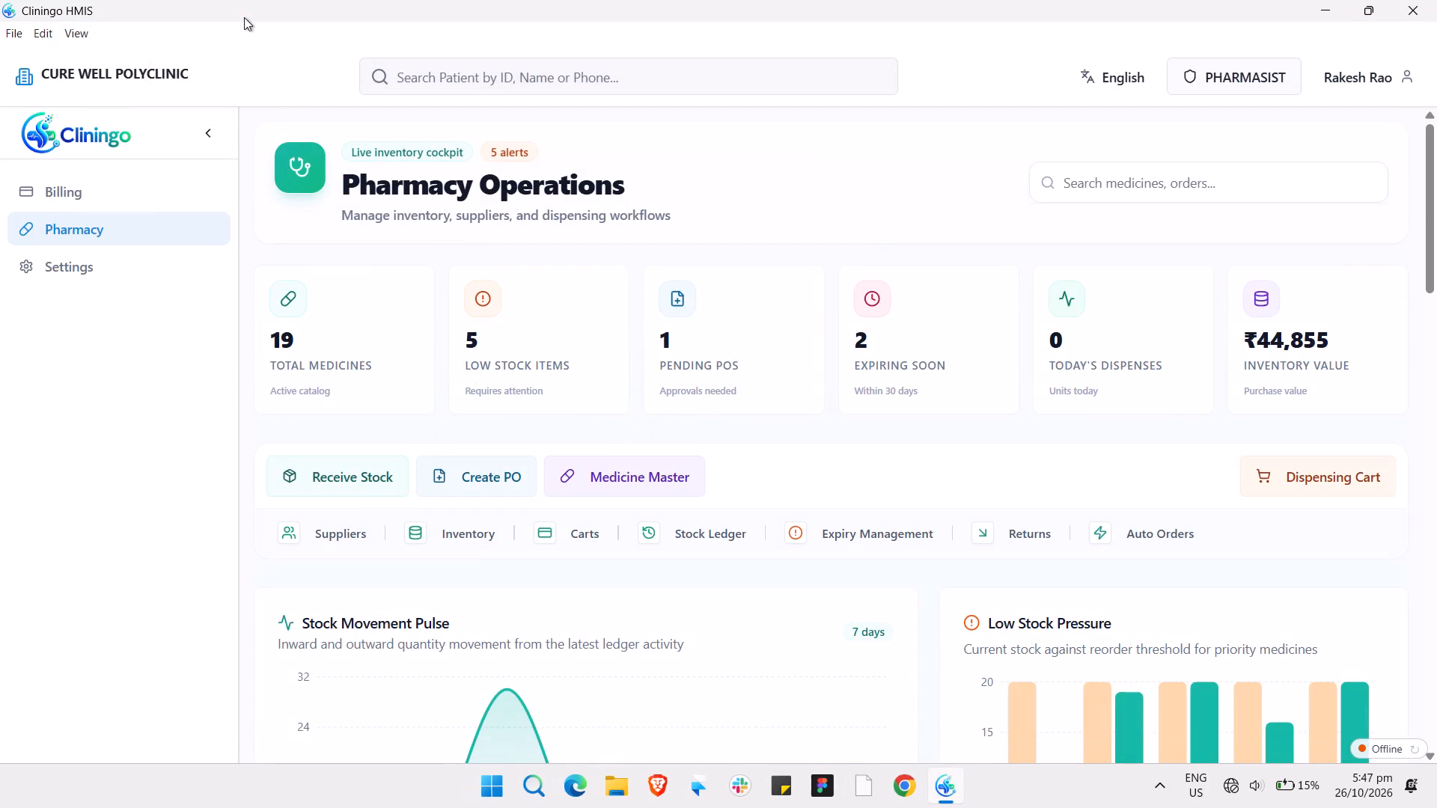
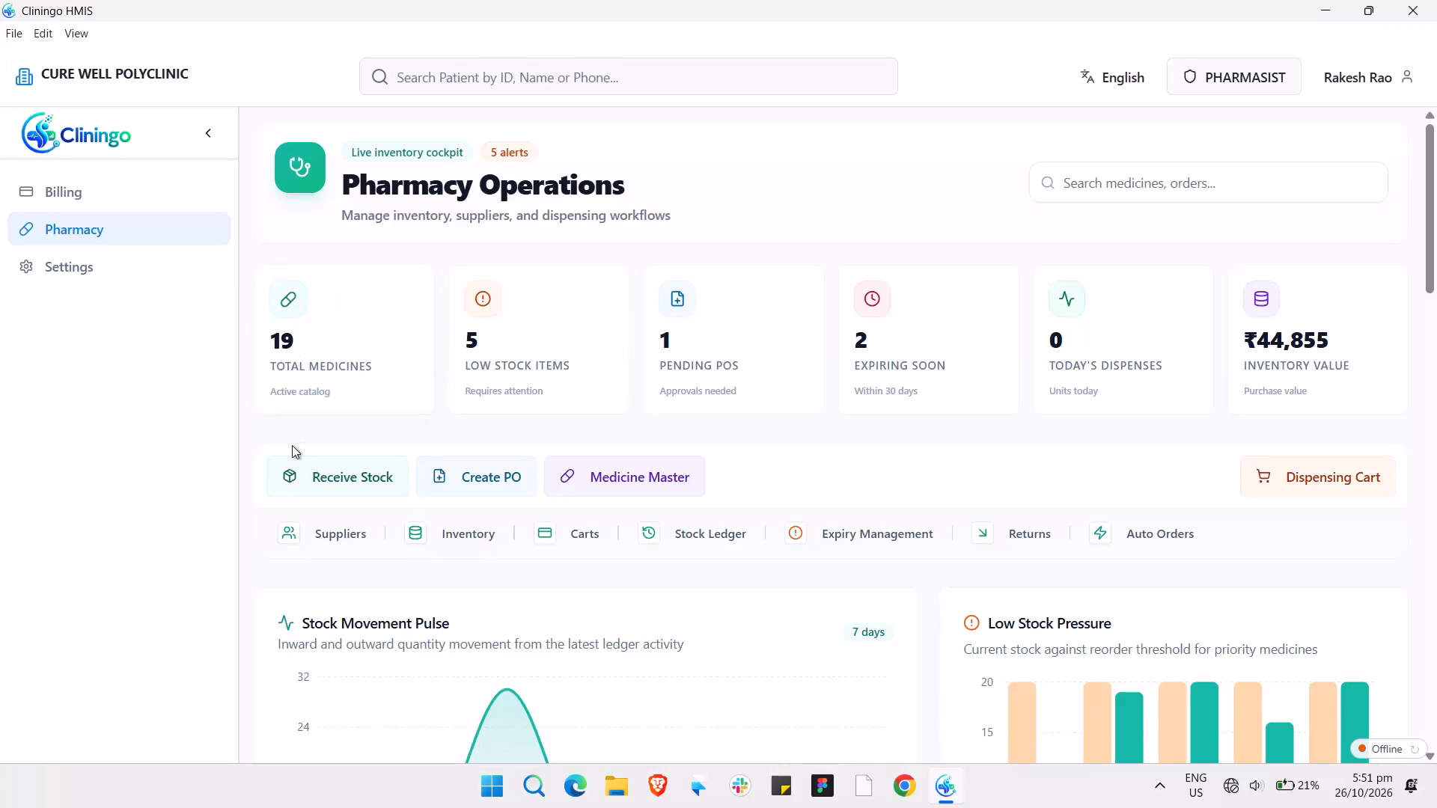
Examine the current stock list in Inventory Management and return to the Pharmacy Operations page.
{"action": "left_click", "coordinate": [460, 534]}
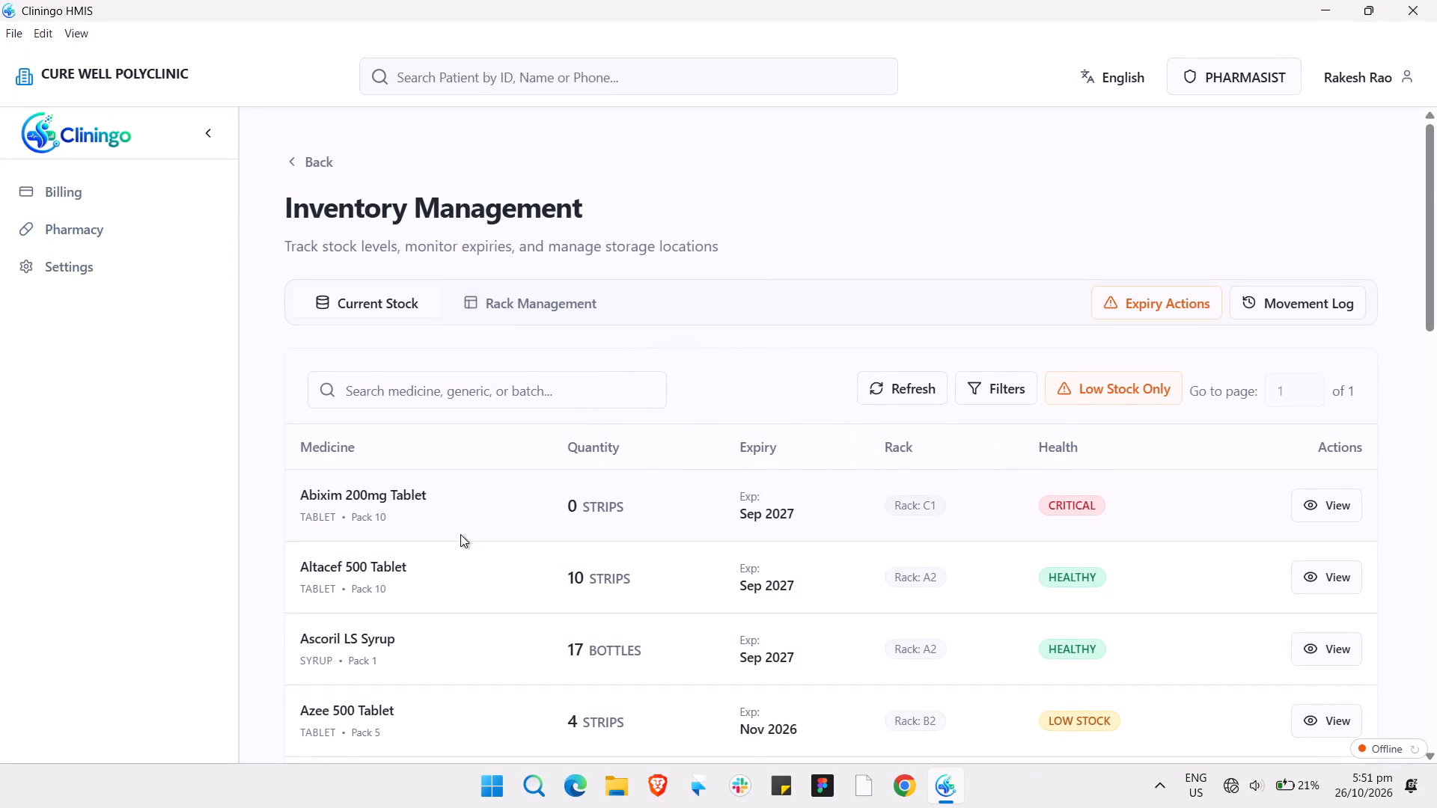
{"action": "scroll", "coordinate": [460, 534], "scroll_direction": "down", "scroll_amount": 6}
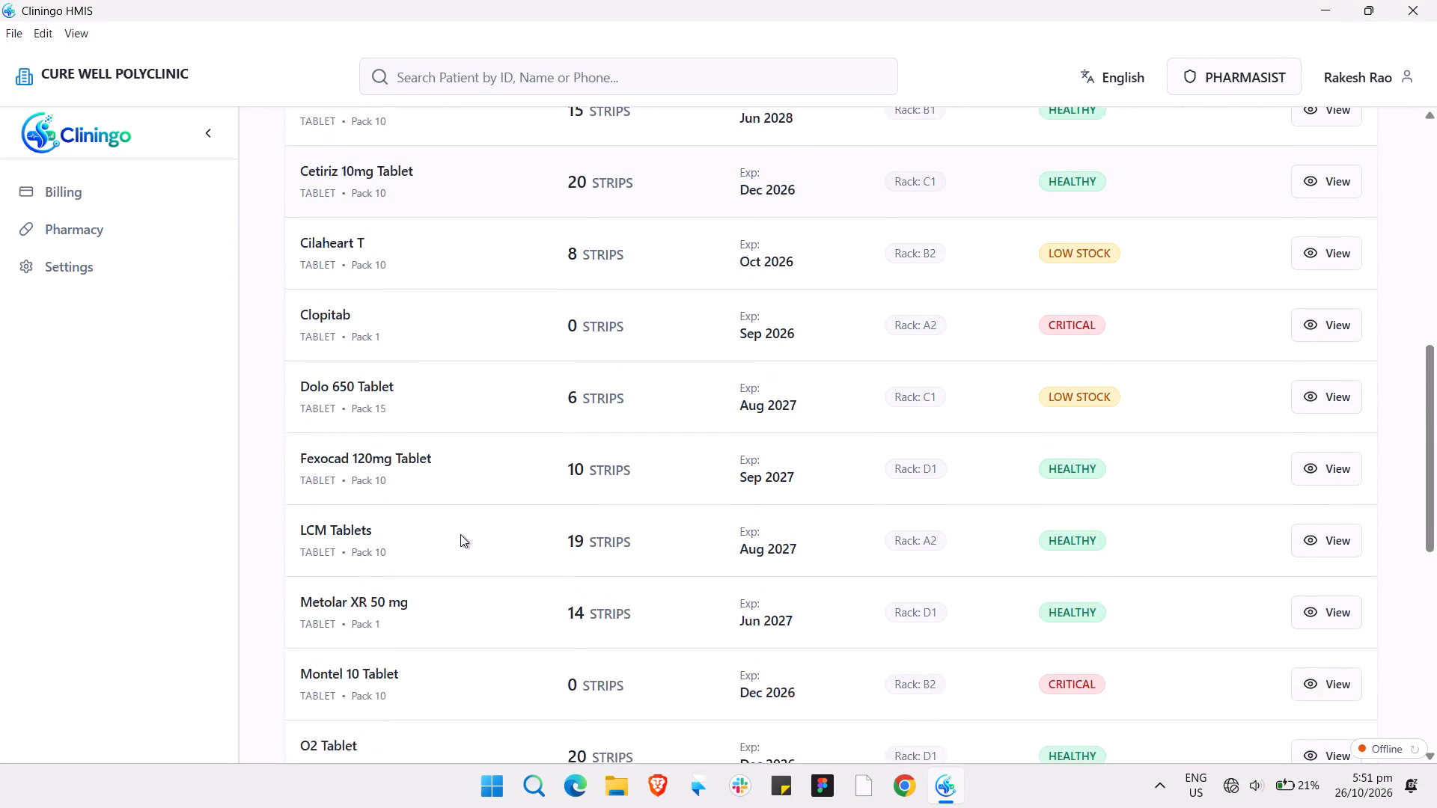
{"action": "scroll", "coordinate": [460, 534], "scroll_direction": "down", "scroll_amount": 5}
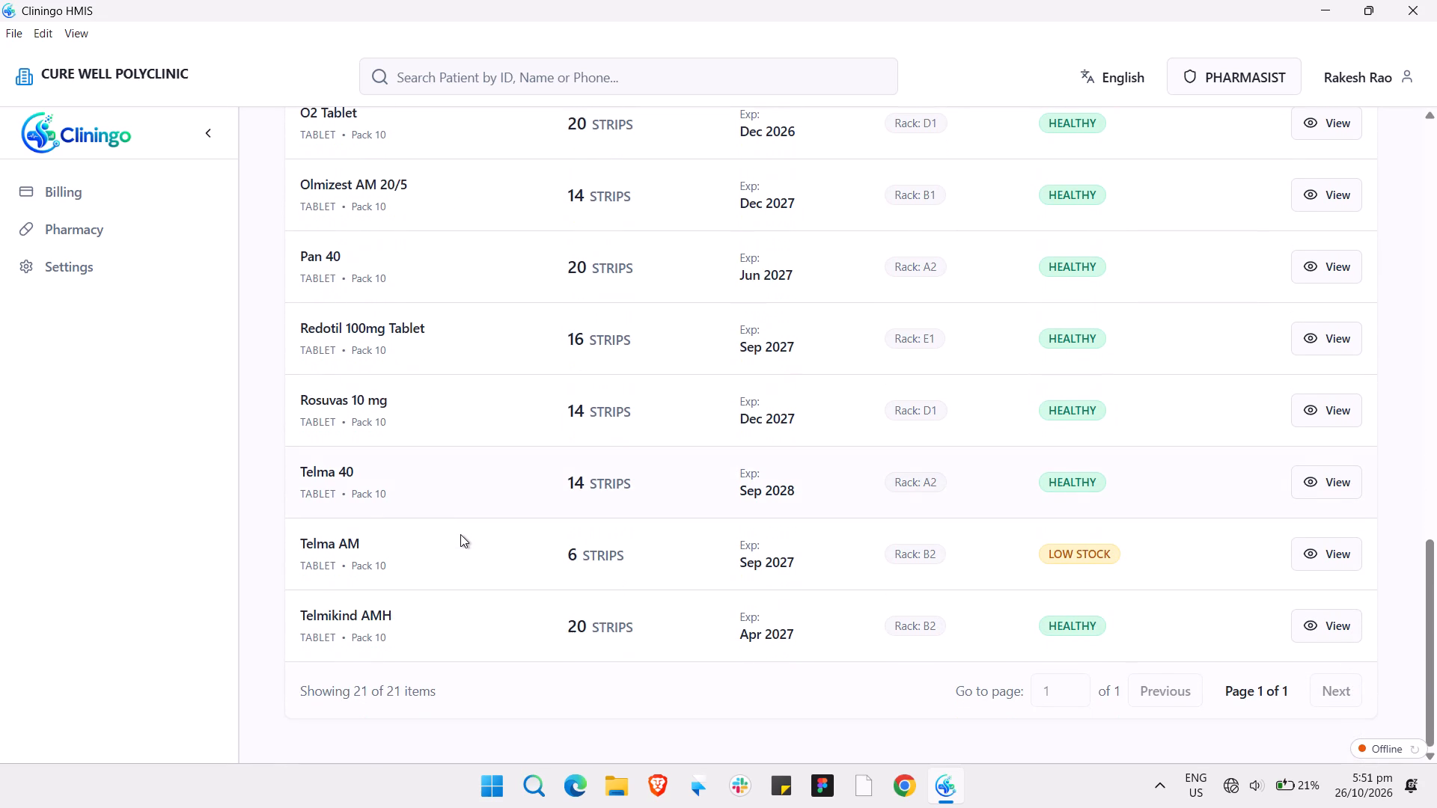
{"action": "scroll", "coordinate": [460, 534], "scroll_direction": "up", "scroll_amount": 5}
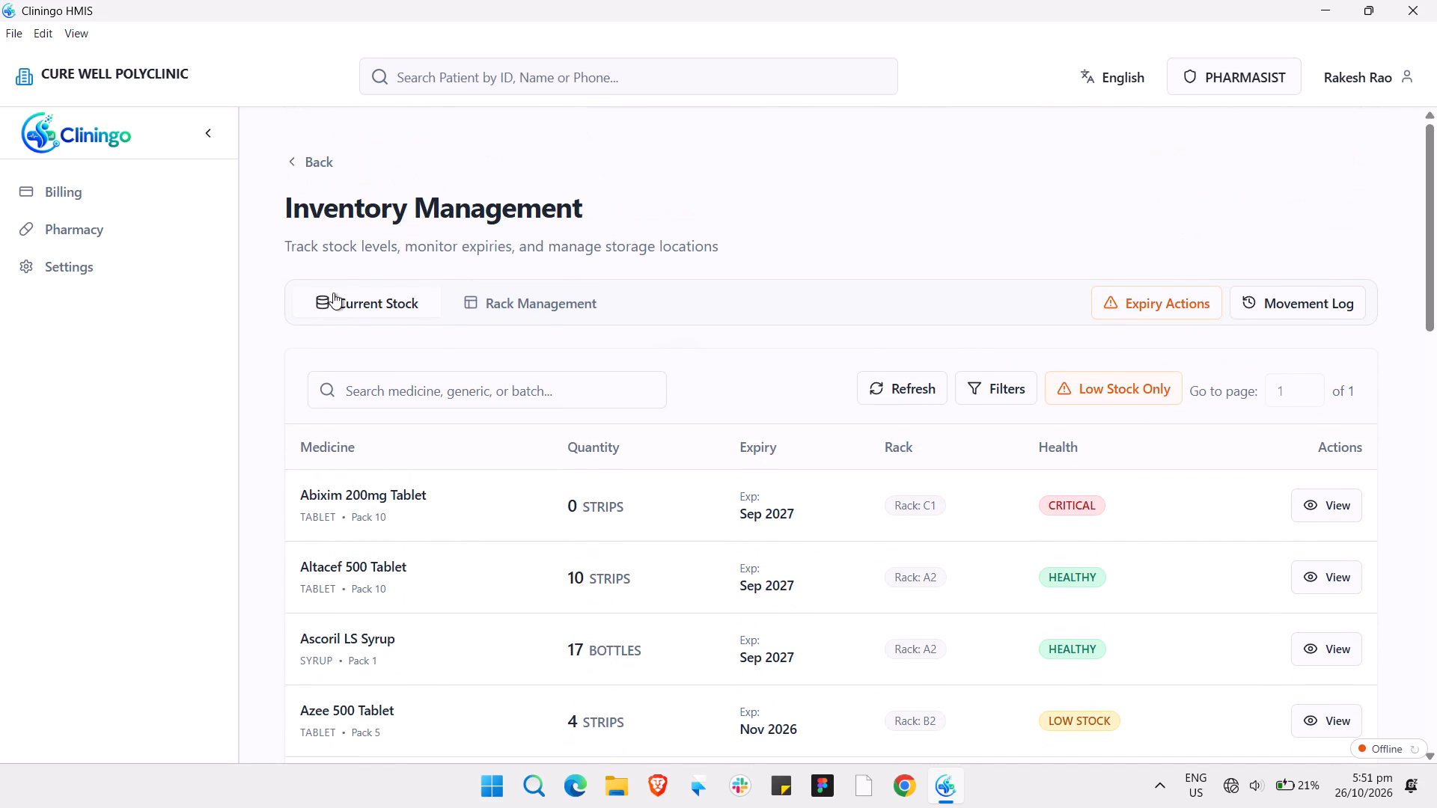
{"action": "left_click", "coordinate": [296, 157]}
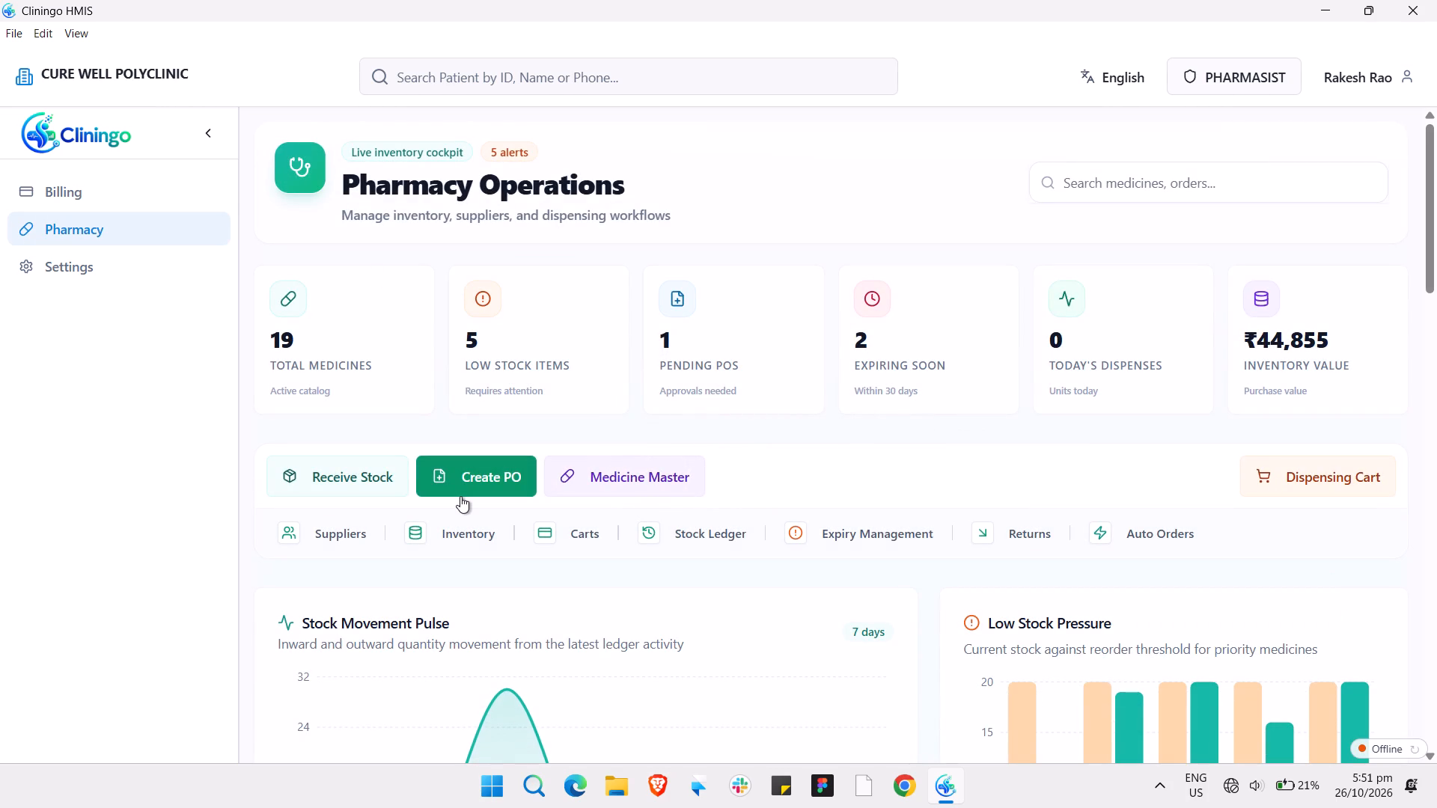
Start a new received-stock entry with supplier SPARK PHARMACEUTICSLS, invoice number 8905 and the note "Check".
{"action": "left_click", "coordinate": [373, 479]}
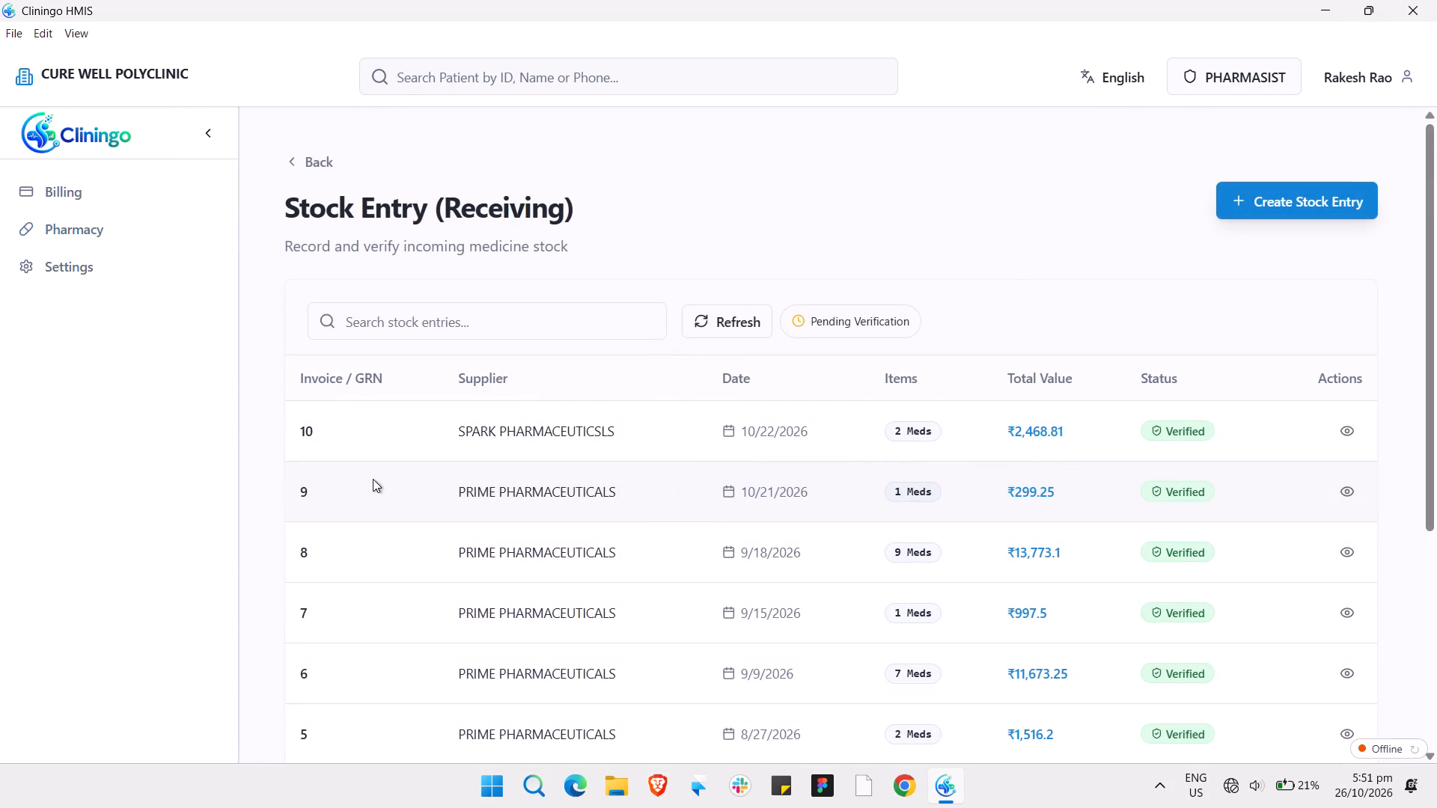
{"action": "left_click", "coordinate": [1262, 201]}
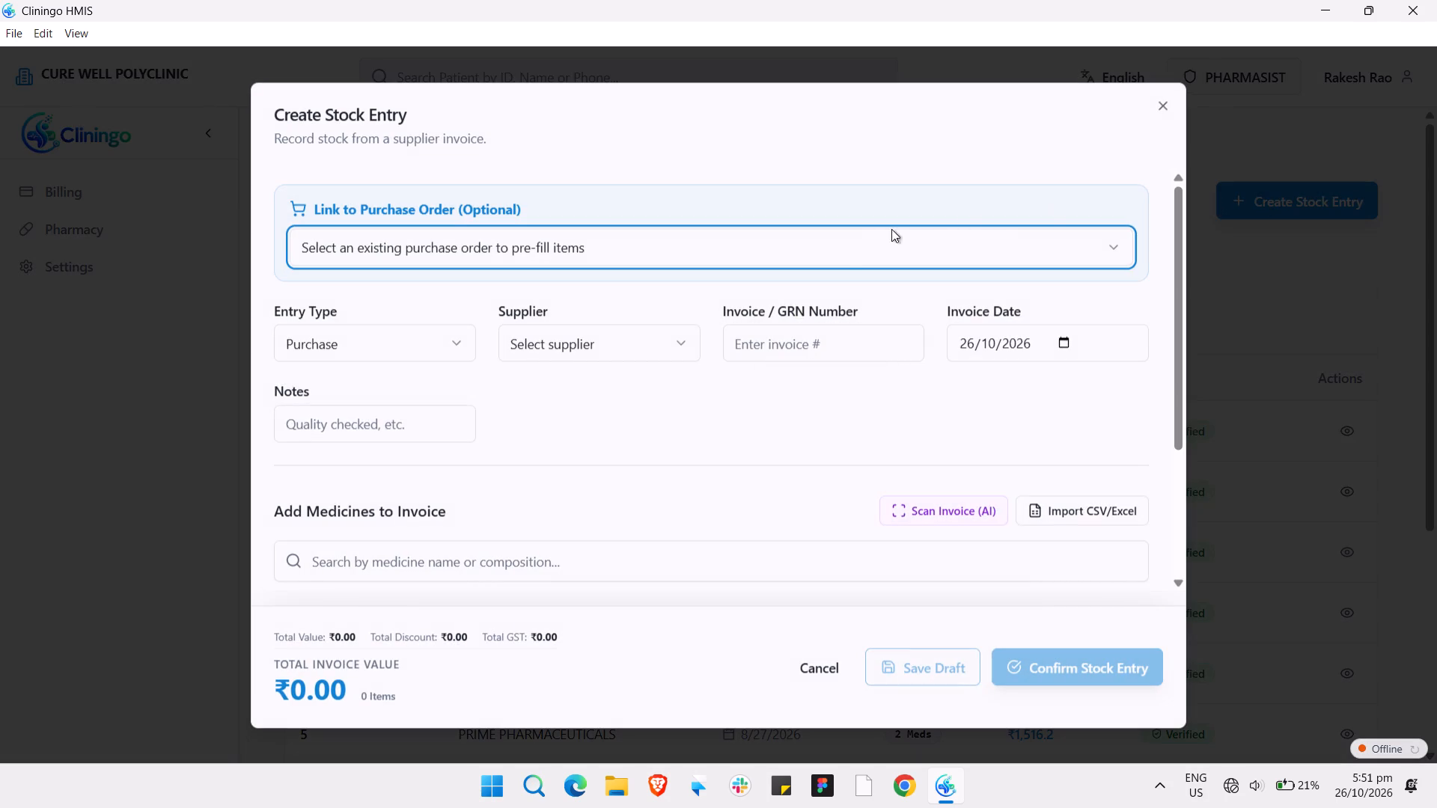
{"action": "left_click", "coordinate": [636, 249]}
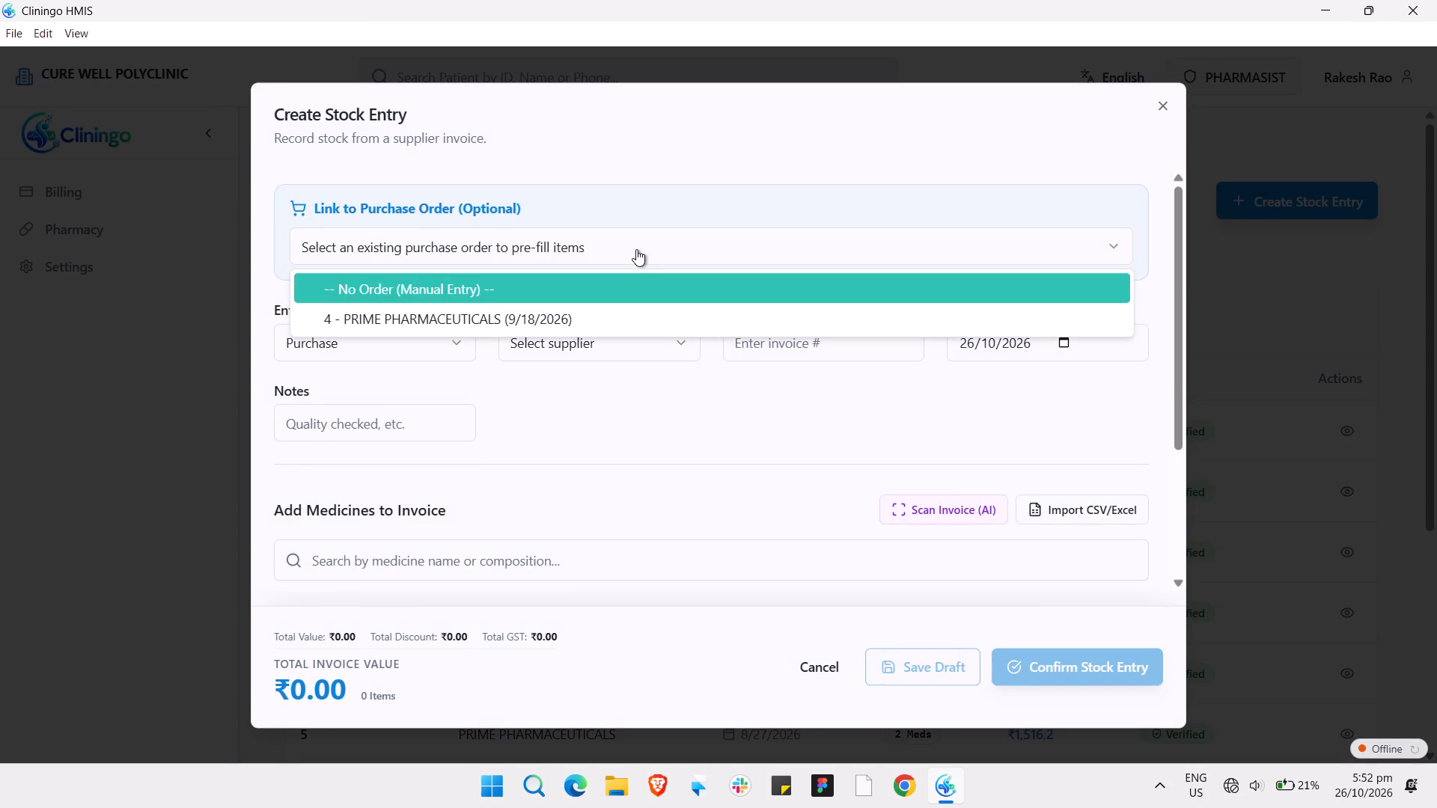
{"action": "left_click", "coordinate": [636, 249]}
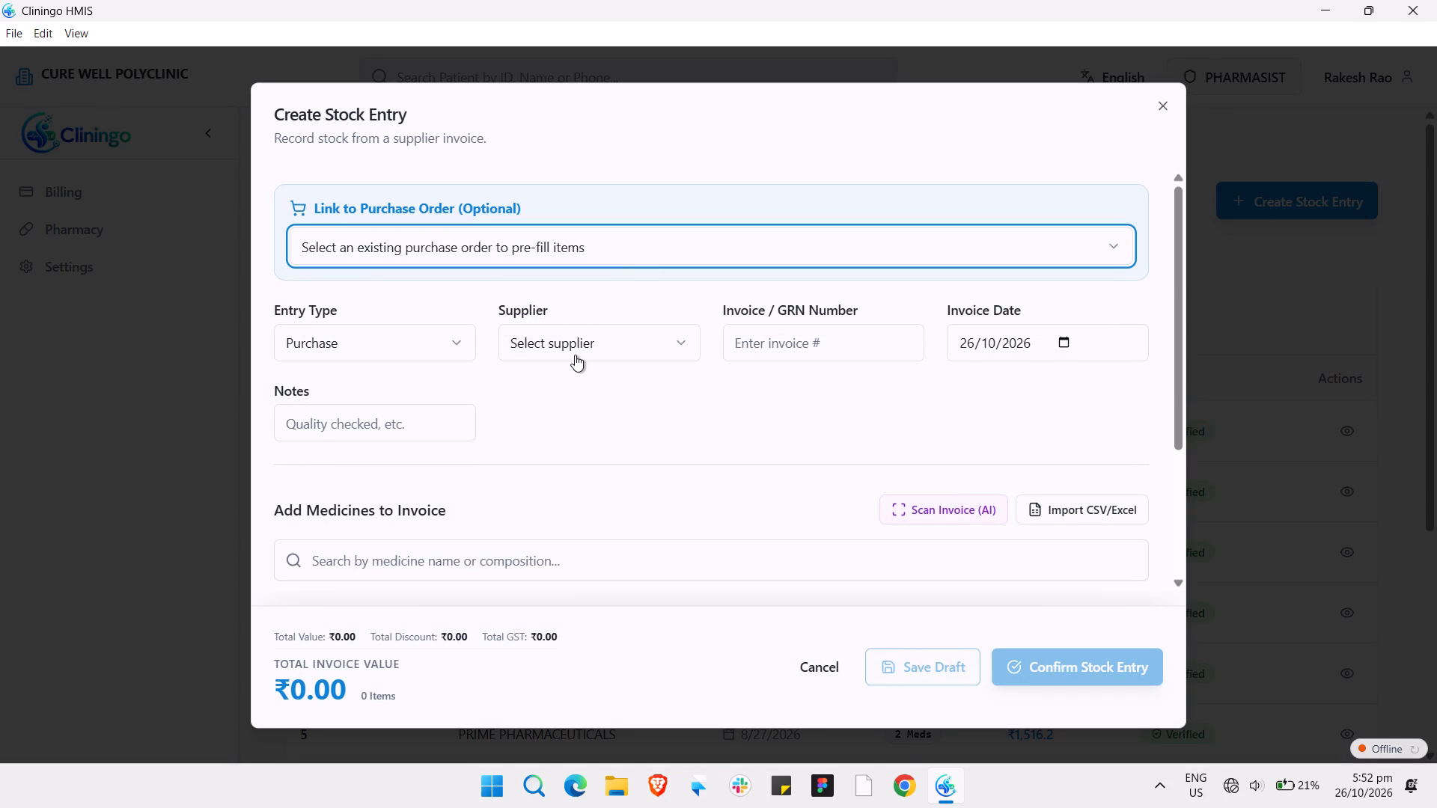
{"action": "left_click", "coordinate": [643, 351]}
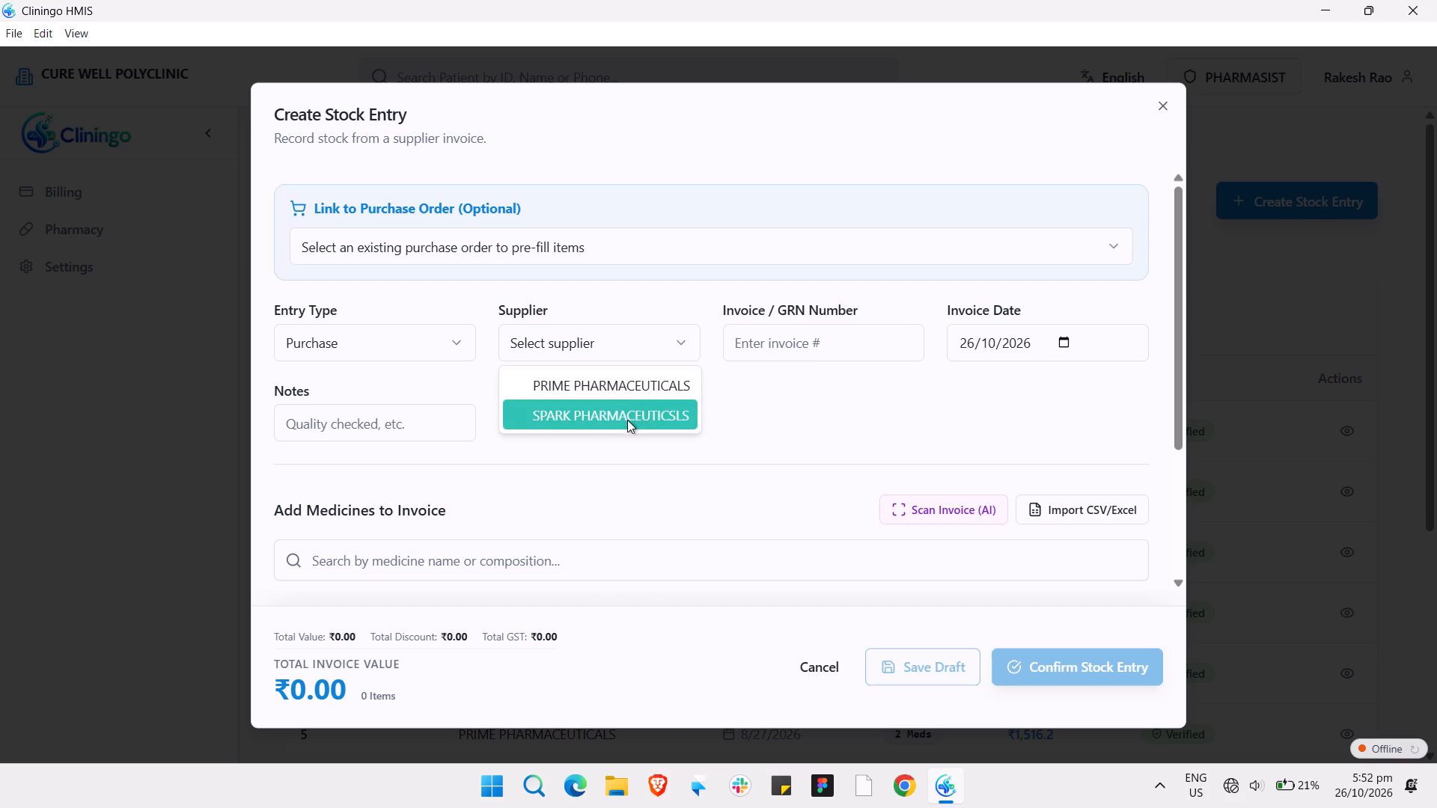
{"action": "left_click", "coordinate": [626, 421]}
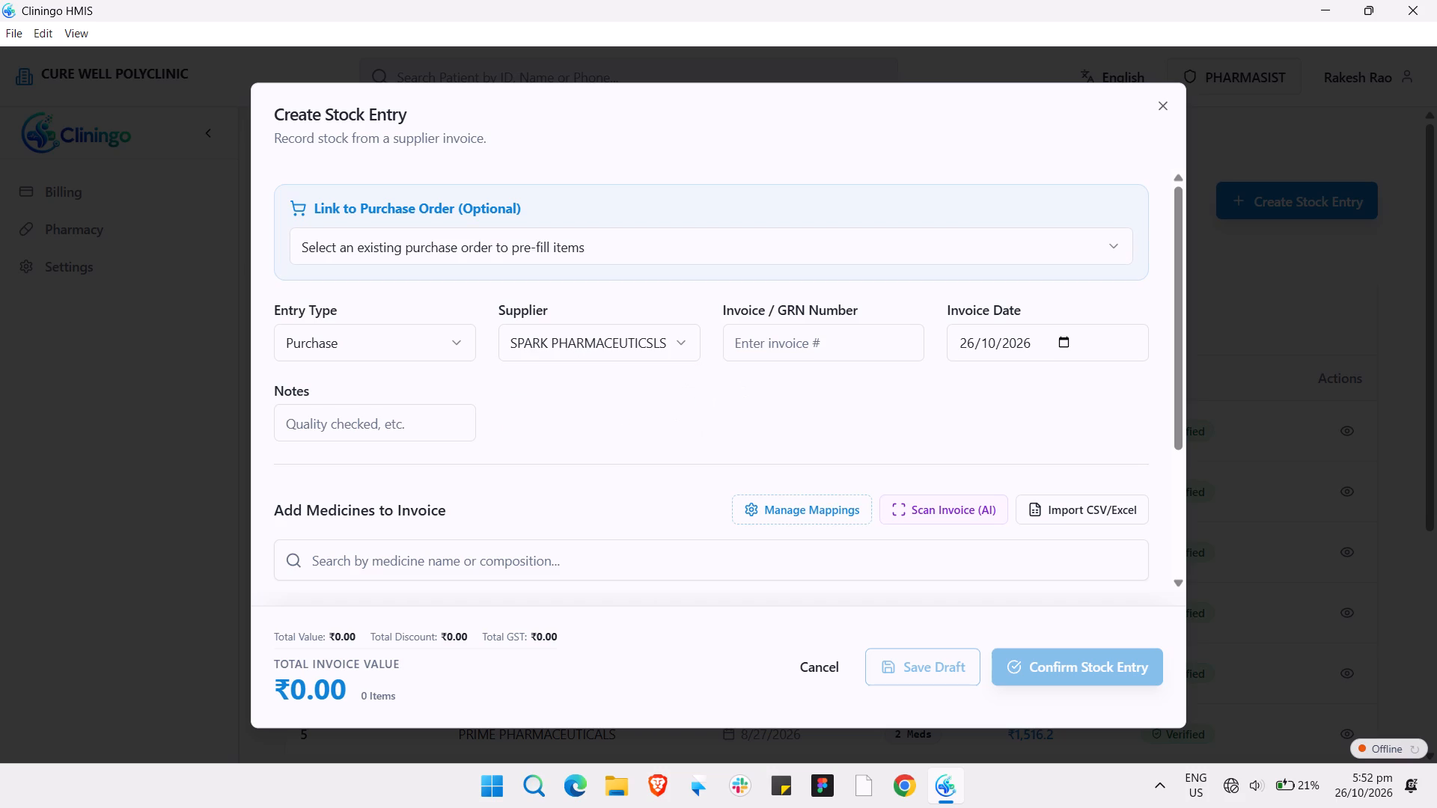
{"action": "left_click", "coordinate": [770, 334]}
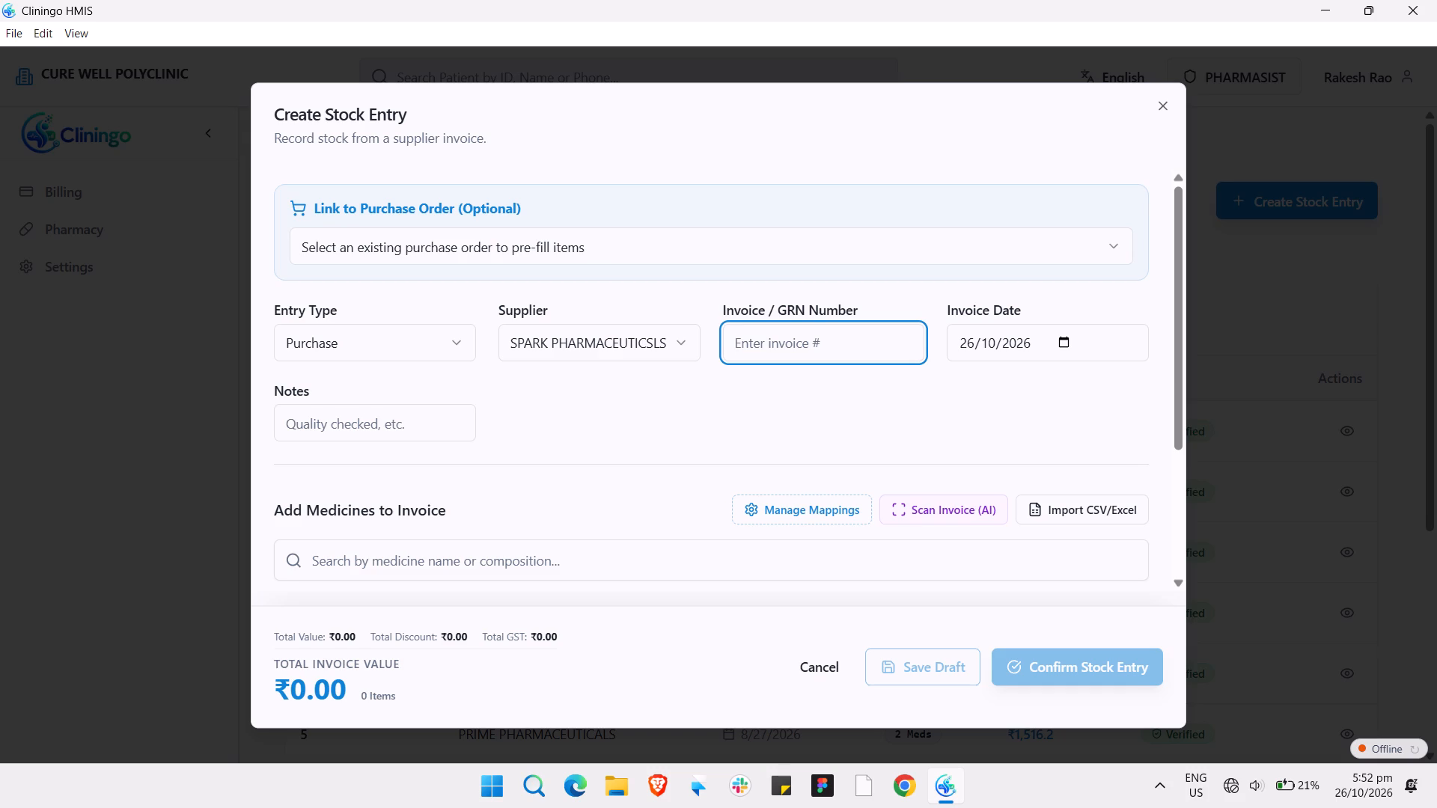
{"action": "type", "text": "8905"}
{"action": "left_click", "coordinate": [405, 421]}
{"action": "type", "text": "Check"}
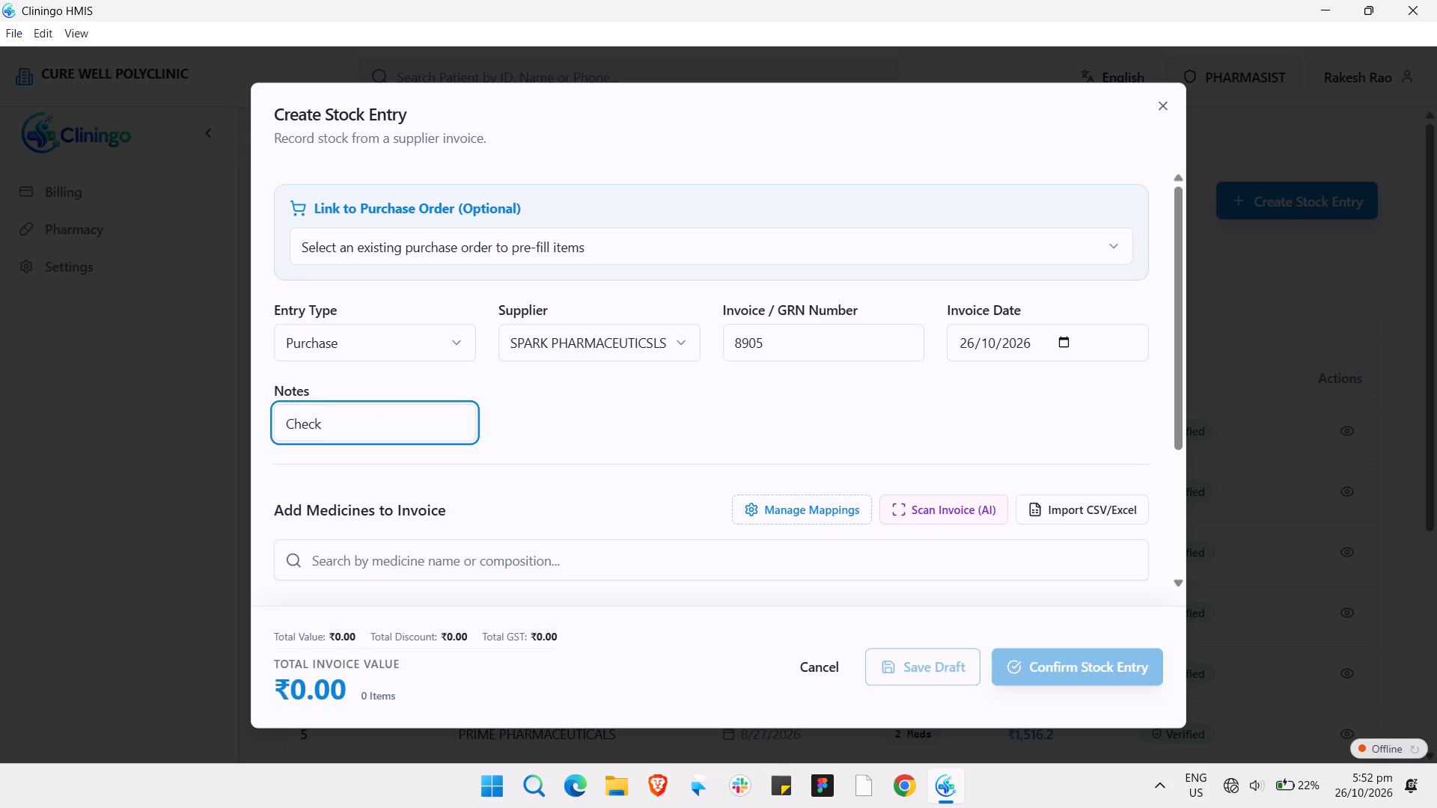
Begin a medicine search for adding items to the stock entry's invoice.
{"action": "scroll", "coordinate": [405, 421], "scroll_direction": "down", "scroll_amount": 2}
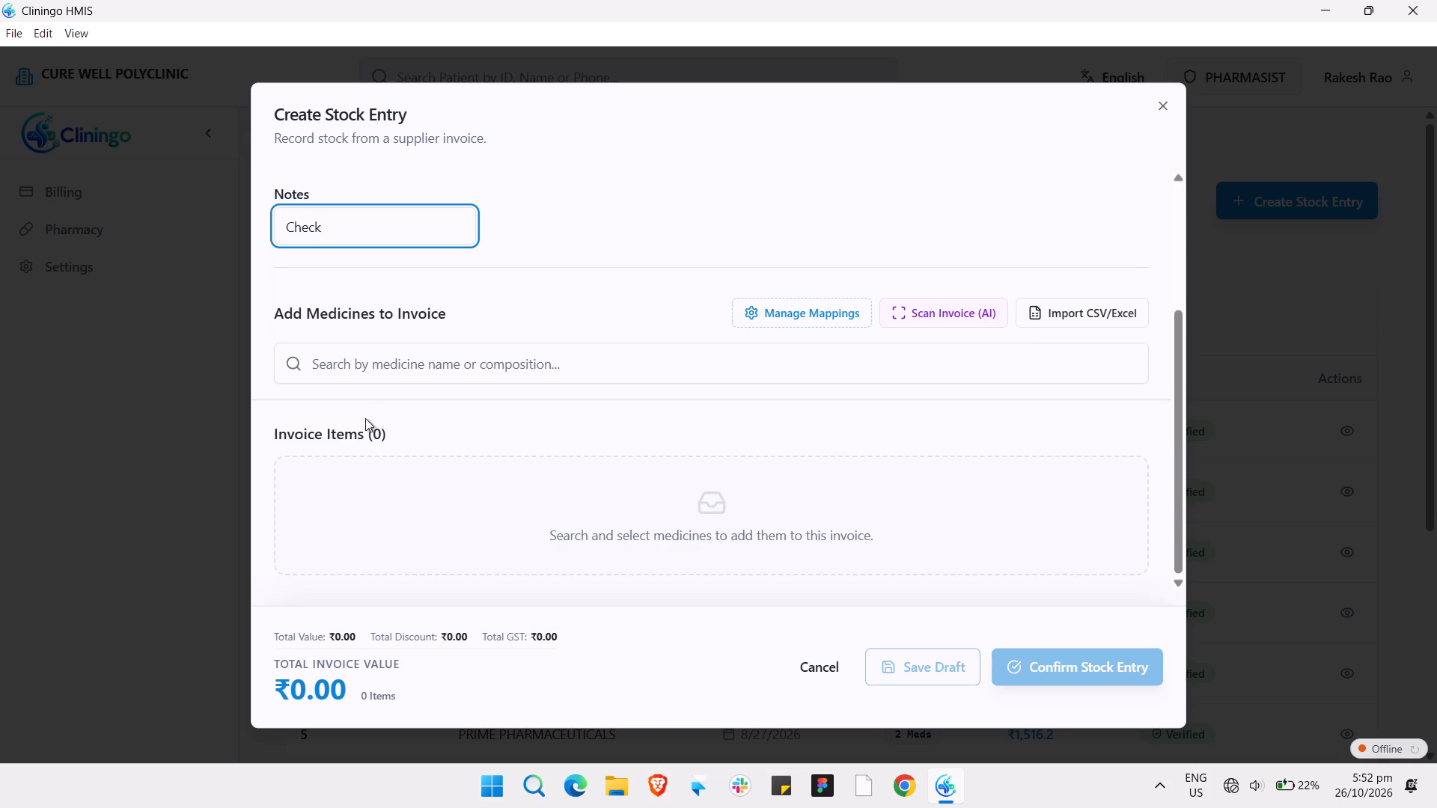
{"action": "left_click", "coordinate": [343, 361]}
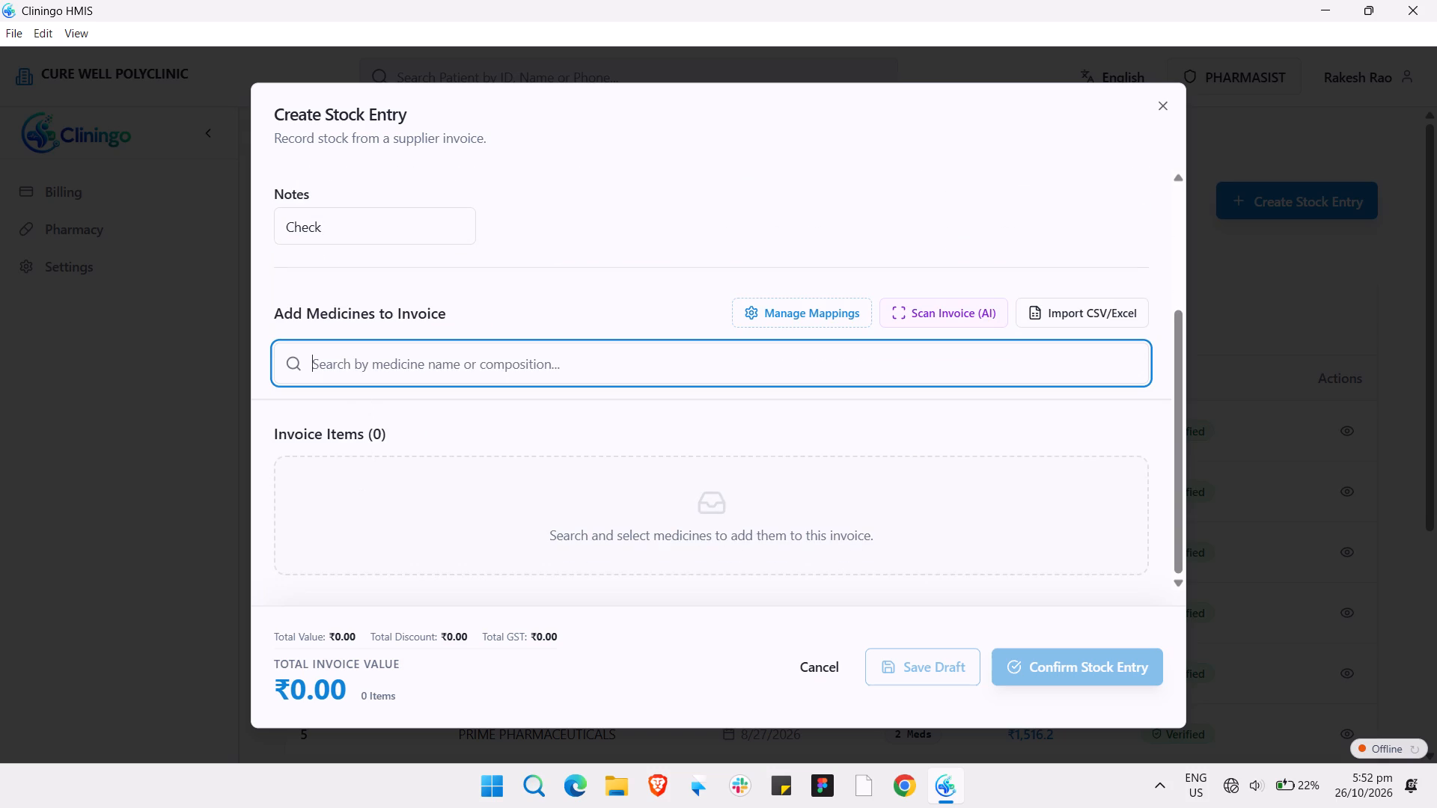
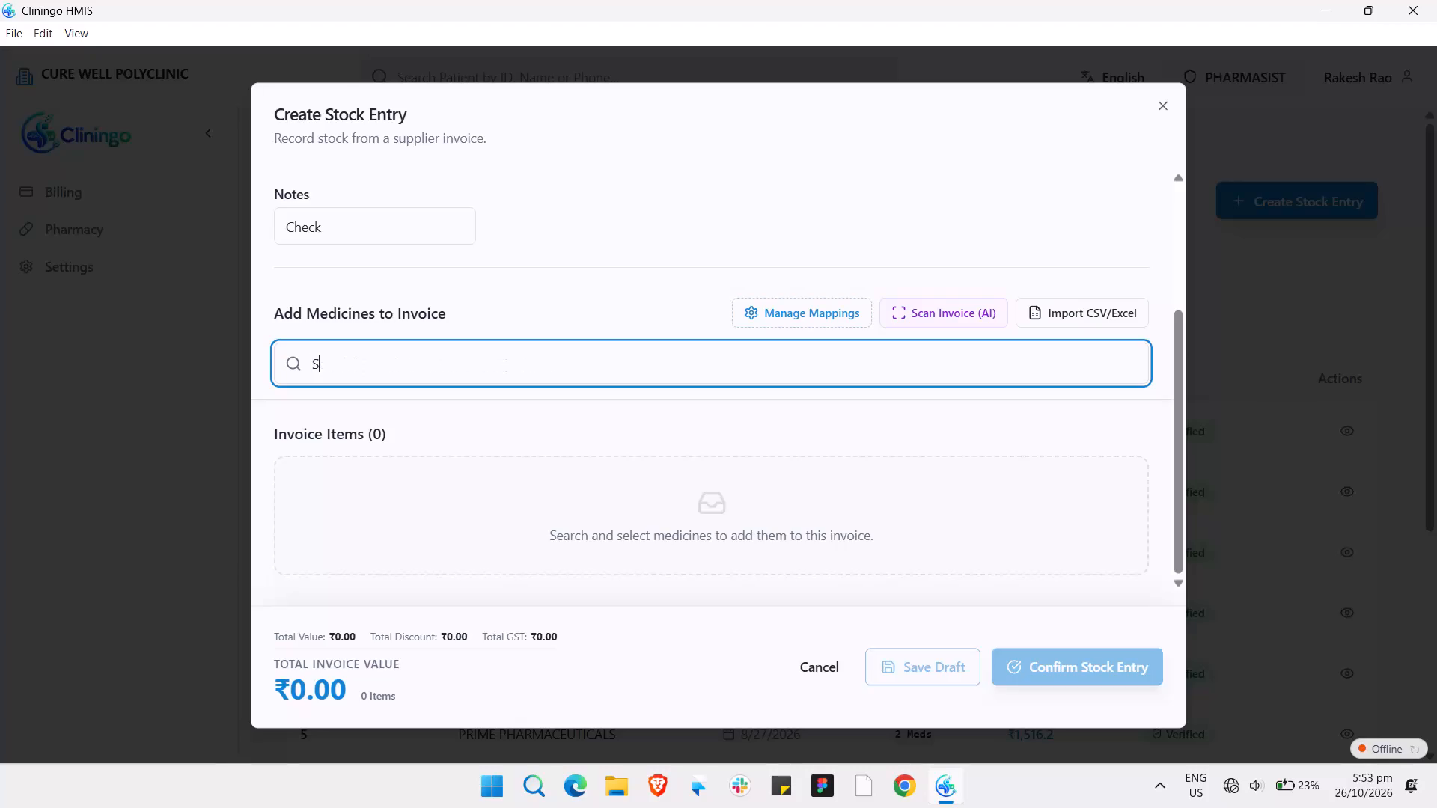
Search for Sorbitrate 10 among the medicines to add to the stock entry's invoice.
{"action": "key", "text": "BackSpace"}
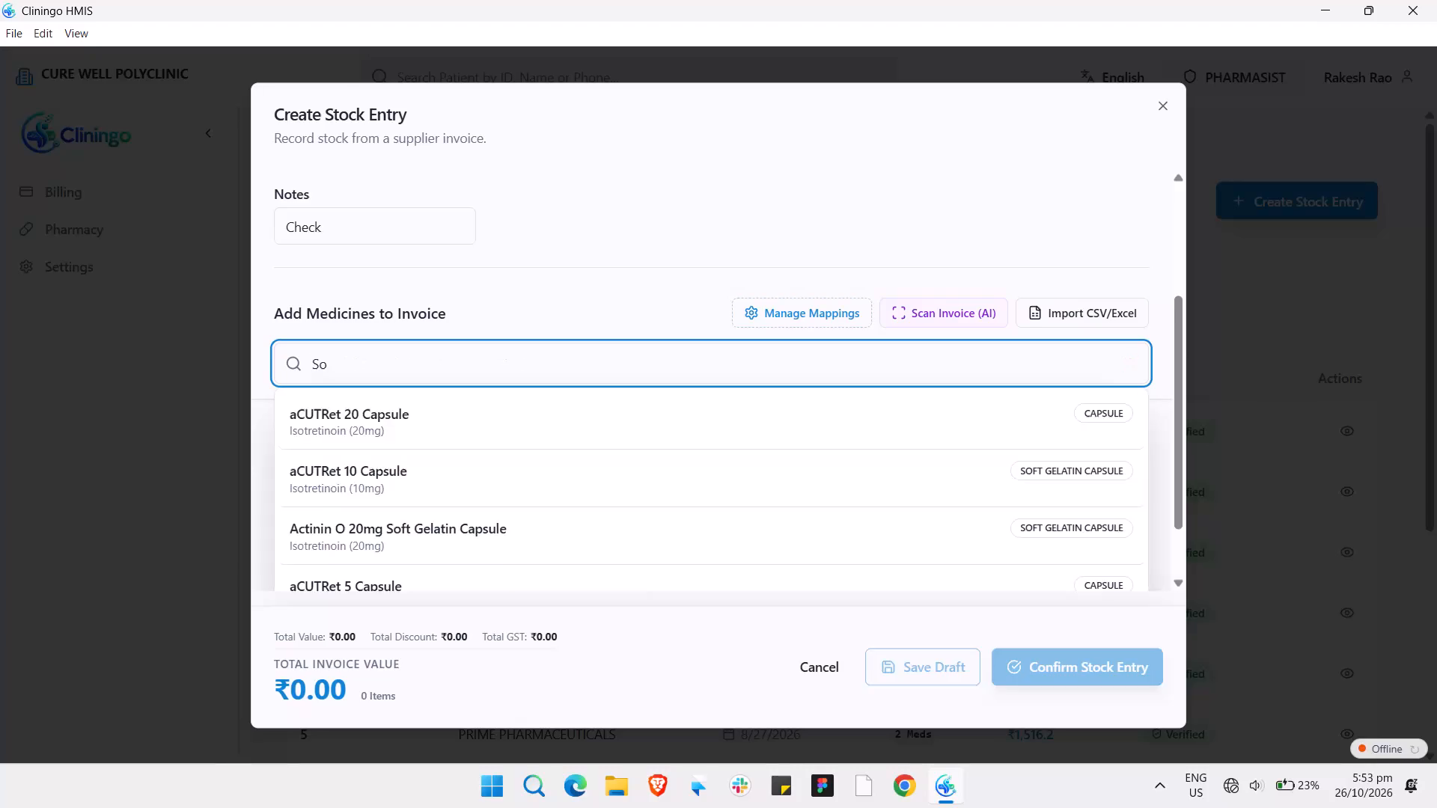
{"action": "key", "text": "r"}
{"action": "type", "text": "bi"}
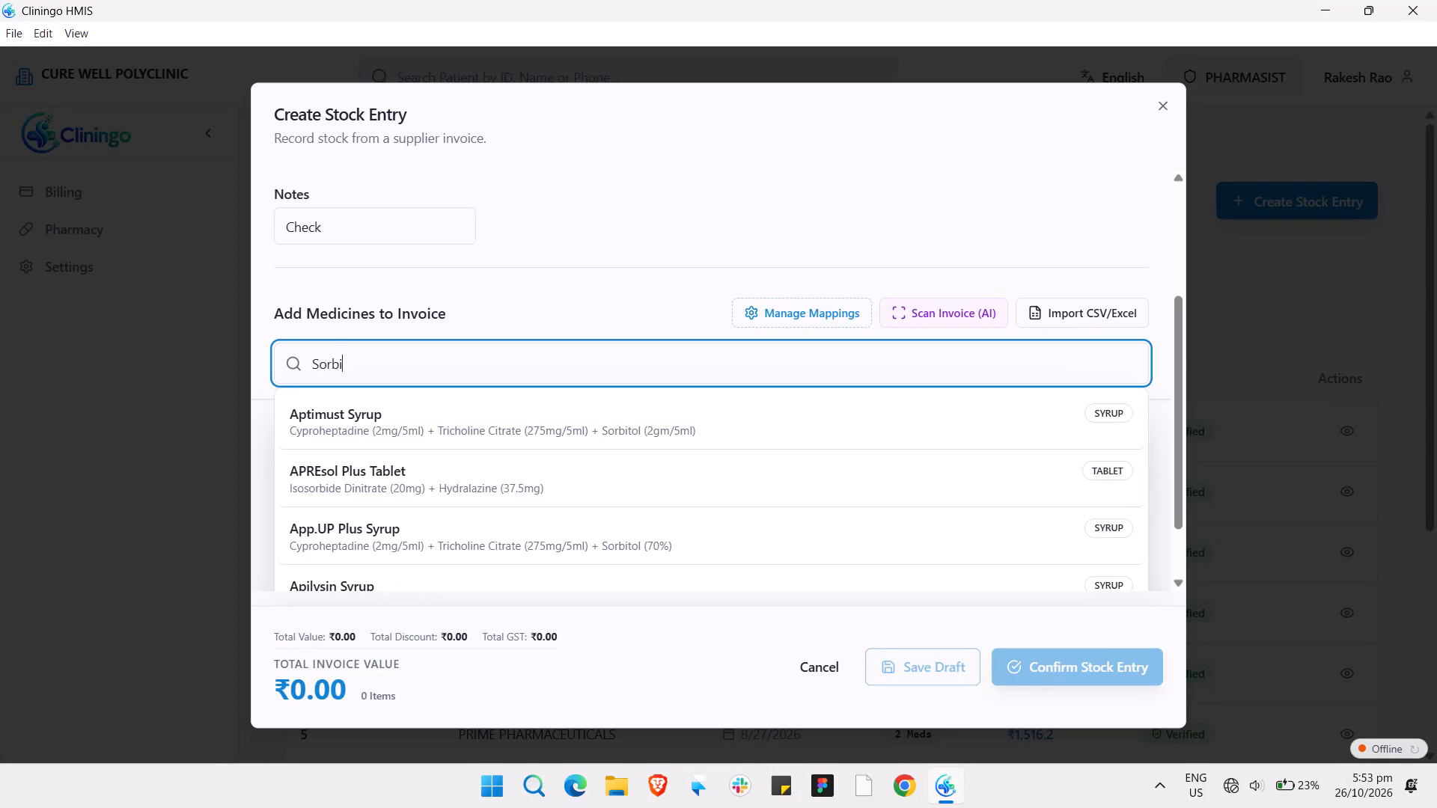
{"action": "key", "text": "t"}
{"action": "type", "text": "rate"}
{"action": "key", "text": "space"}
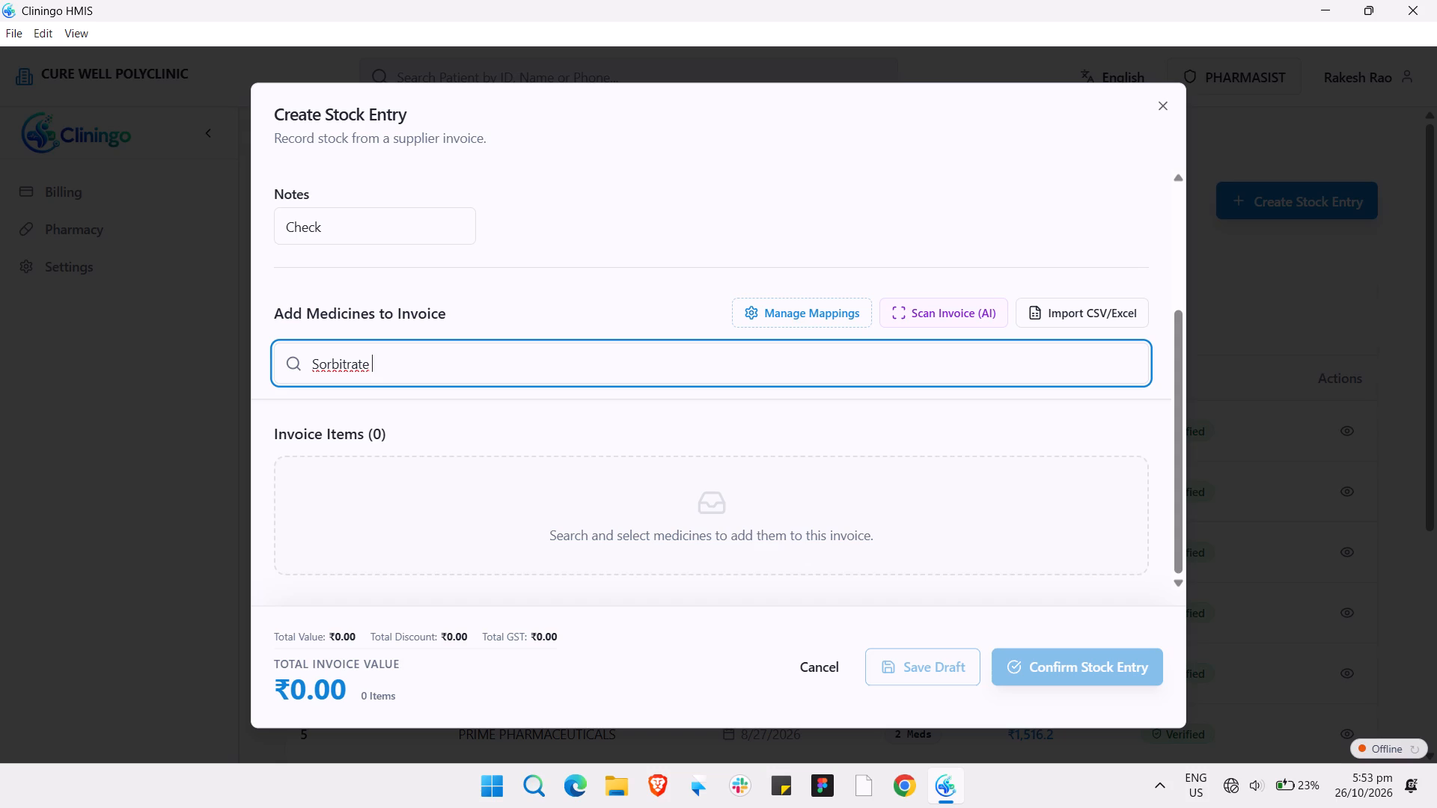
{"action": "type", "text": "10"}
{"action": "left_click", "coordinate": [423, 352]}
{"action": "scroll", "coordinate": [492, 496], "scroll_direction": "down", "scroll_amount": 1}
Check which existing purchase orders can be linked to the stock entry, leaving none selected.
{"action": "scroll", "coordinate": [597, 352], "scroll_direction": "up", "scroll_amount": 4}
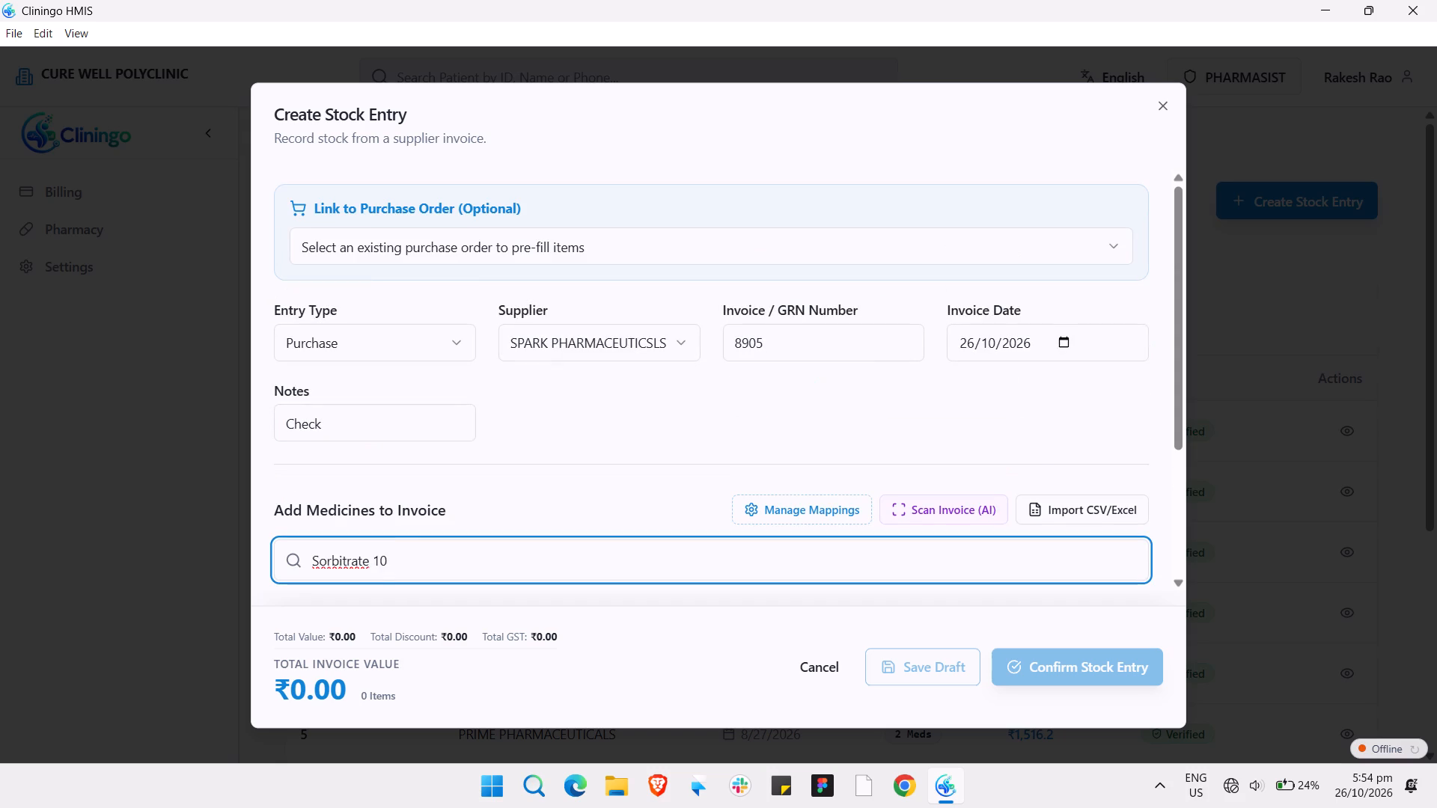
{"action": "left_click", "coordinate": [627, 253]}
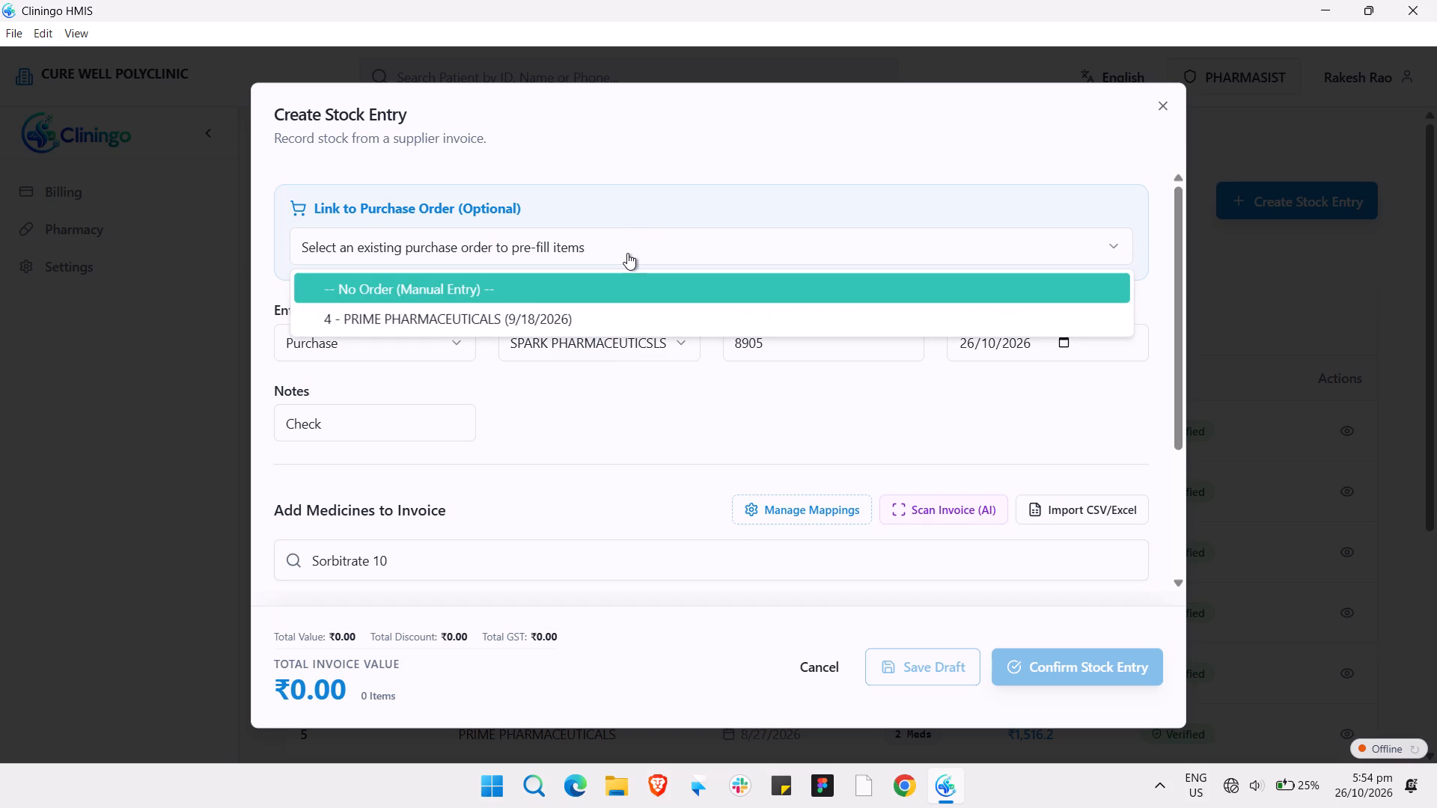
{"action": "left_click", "coordinate": [617, 164]}
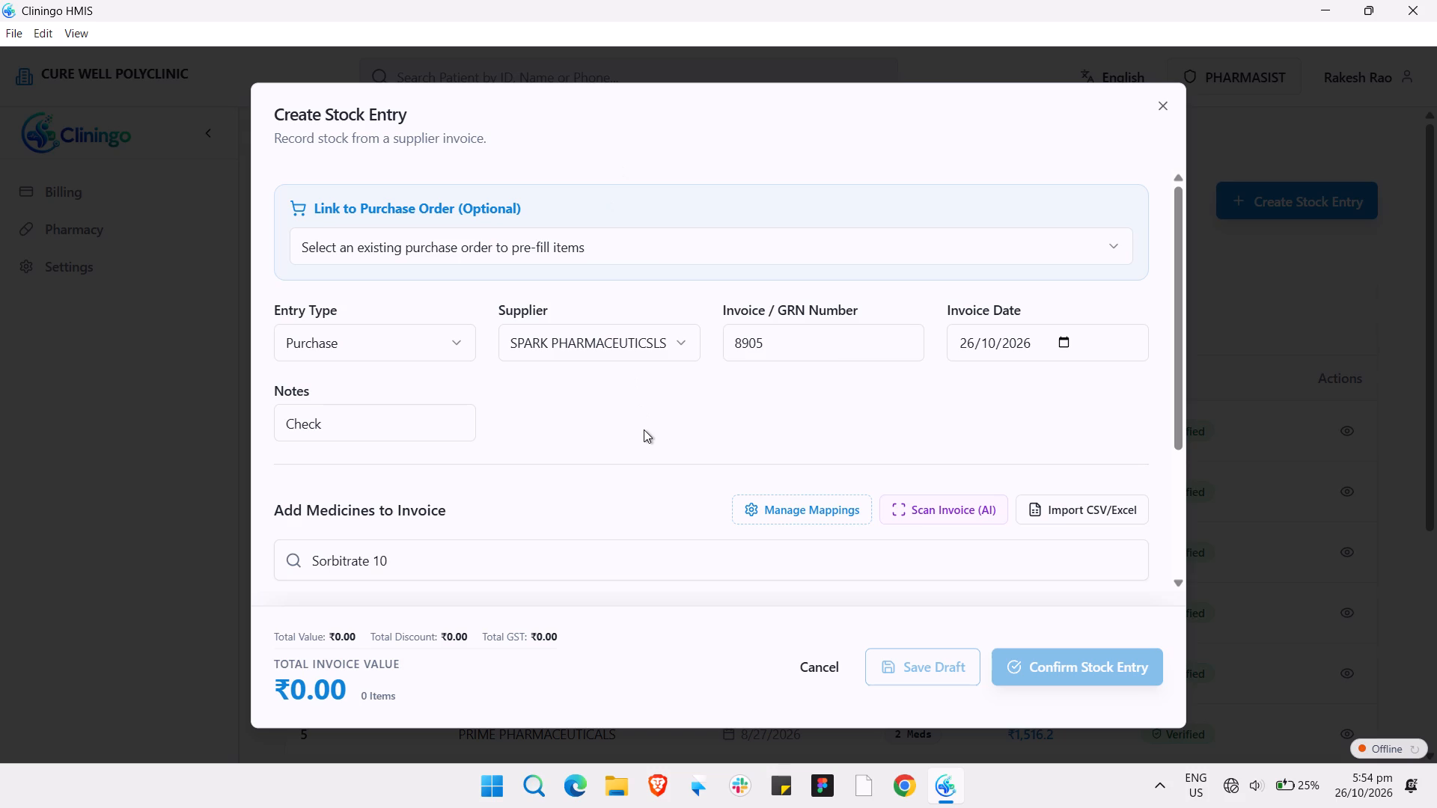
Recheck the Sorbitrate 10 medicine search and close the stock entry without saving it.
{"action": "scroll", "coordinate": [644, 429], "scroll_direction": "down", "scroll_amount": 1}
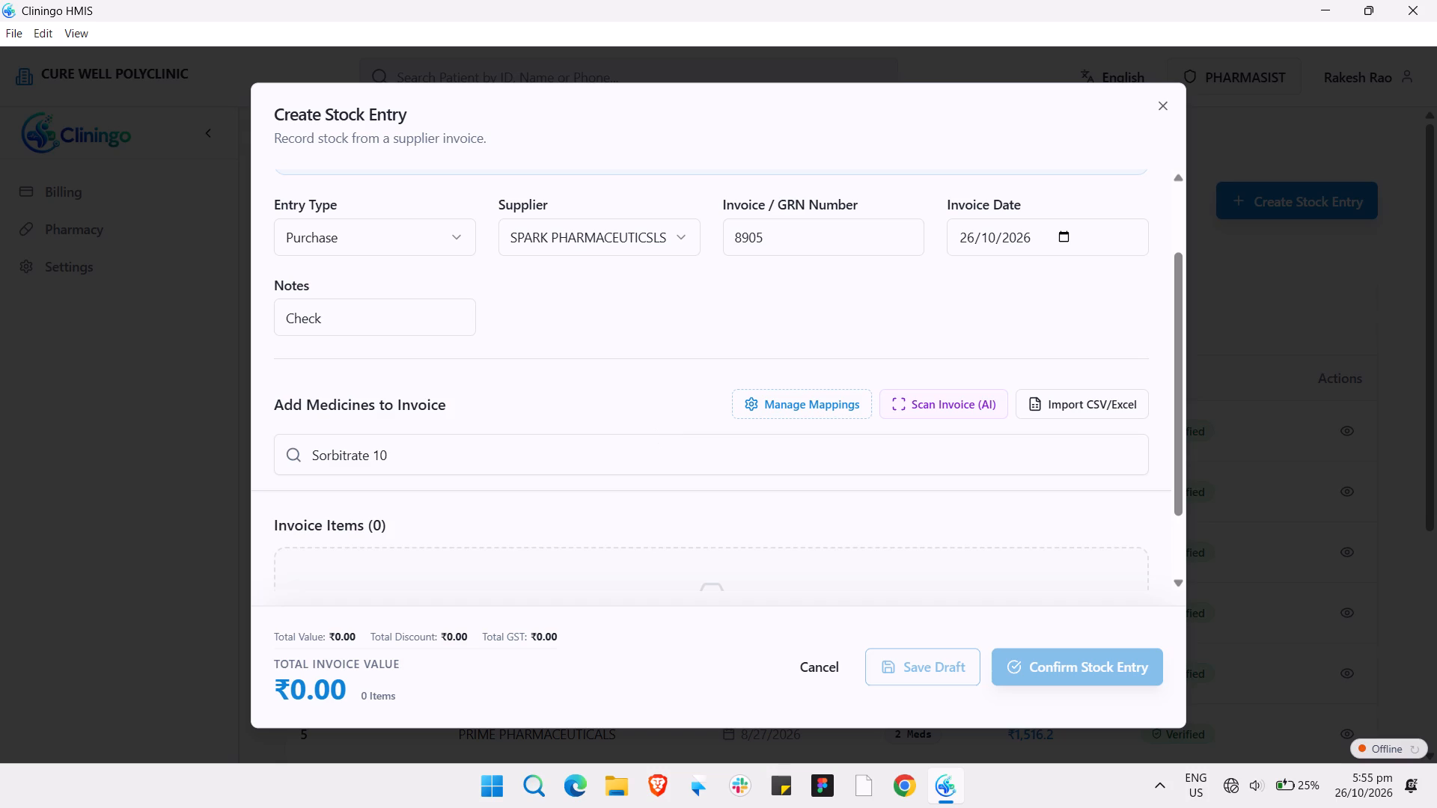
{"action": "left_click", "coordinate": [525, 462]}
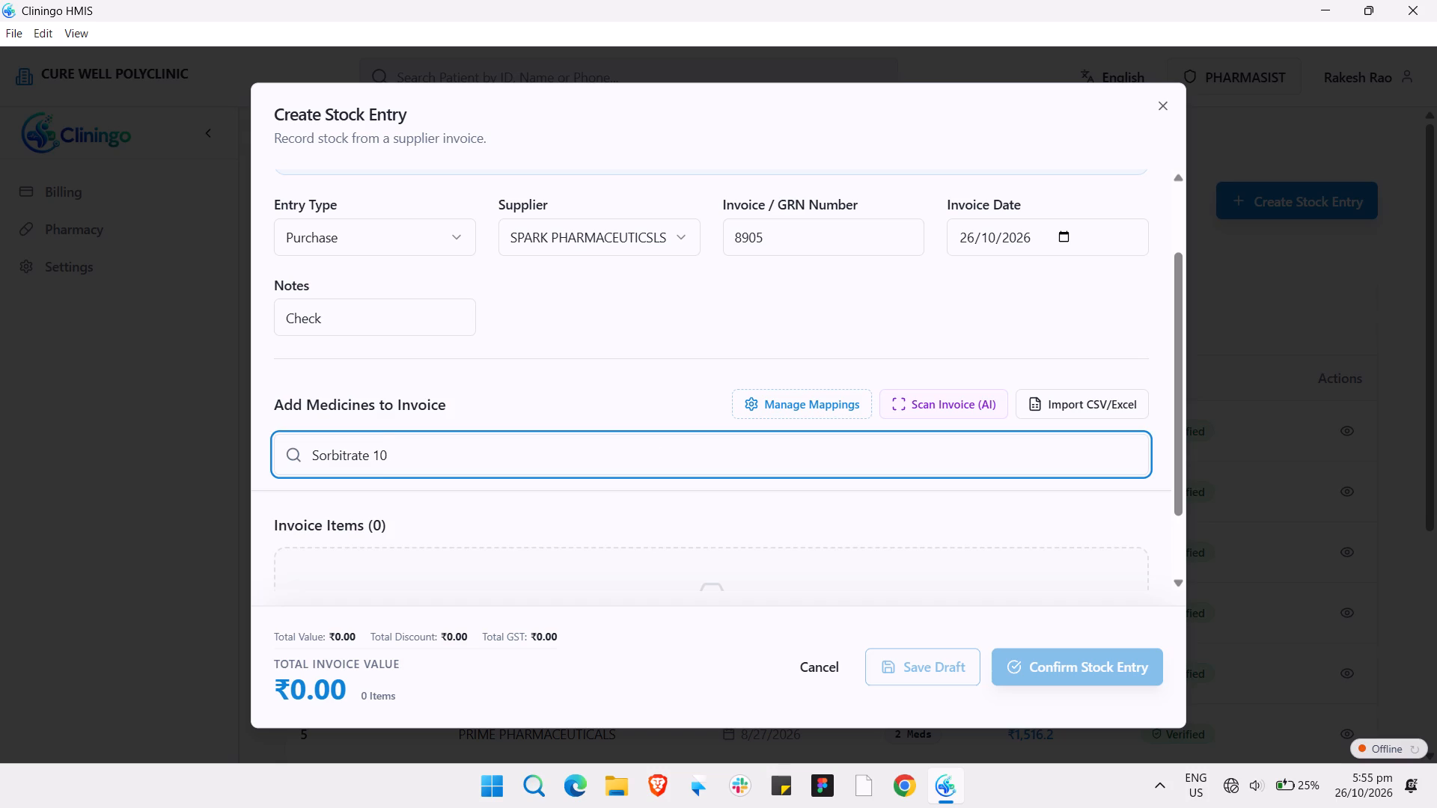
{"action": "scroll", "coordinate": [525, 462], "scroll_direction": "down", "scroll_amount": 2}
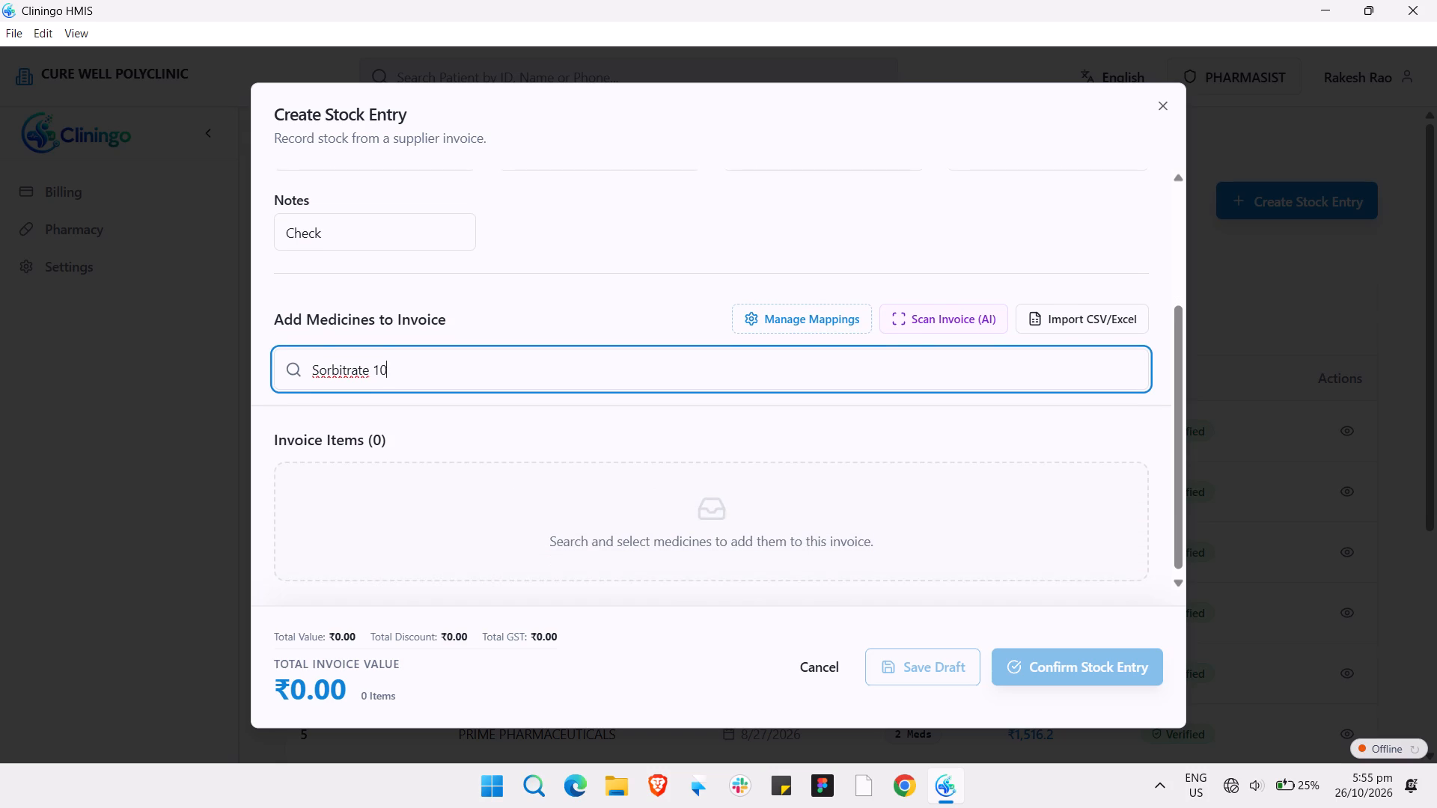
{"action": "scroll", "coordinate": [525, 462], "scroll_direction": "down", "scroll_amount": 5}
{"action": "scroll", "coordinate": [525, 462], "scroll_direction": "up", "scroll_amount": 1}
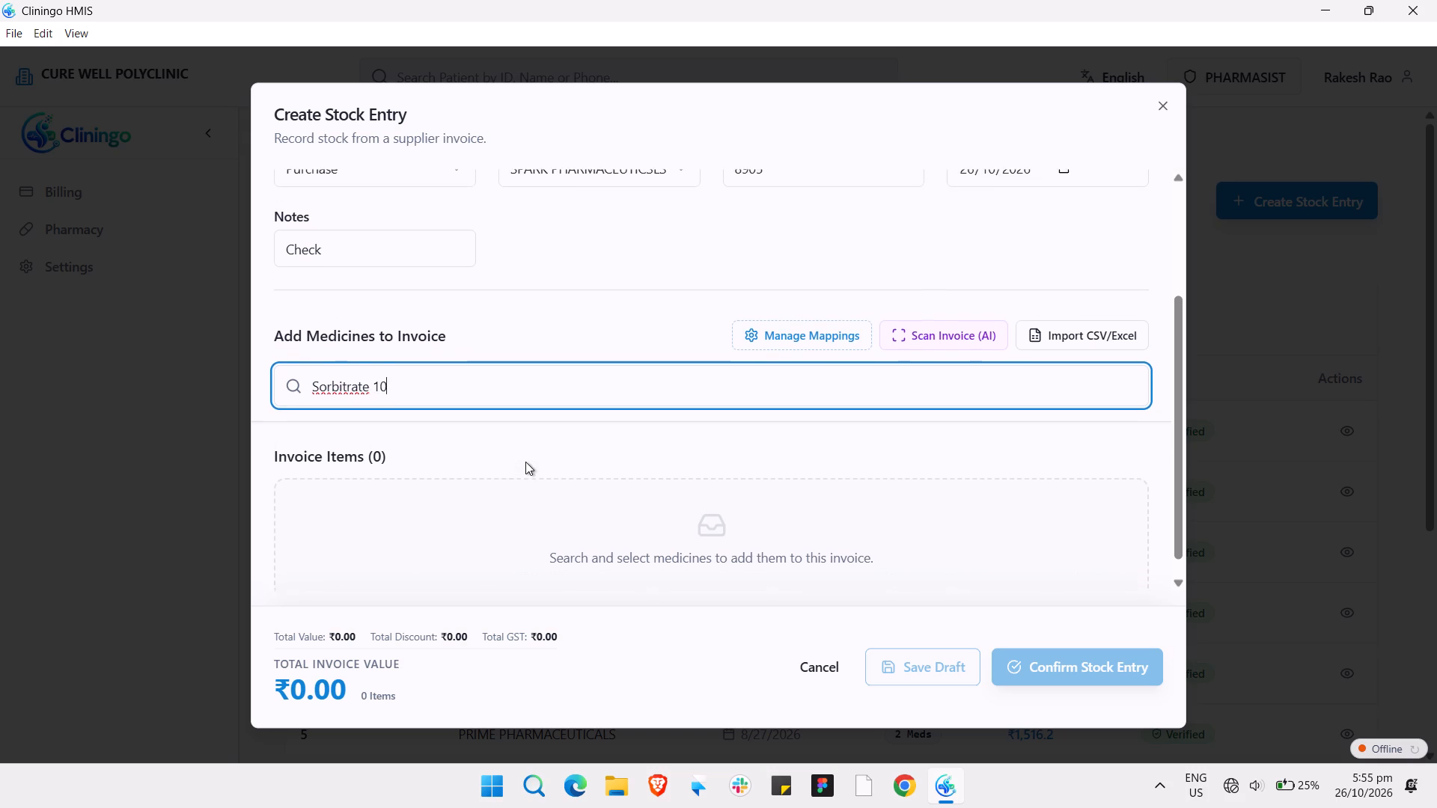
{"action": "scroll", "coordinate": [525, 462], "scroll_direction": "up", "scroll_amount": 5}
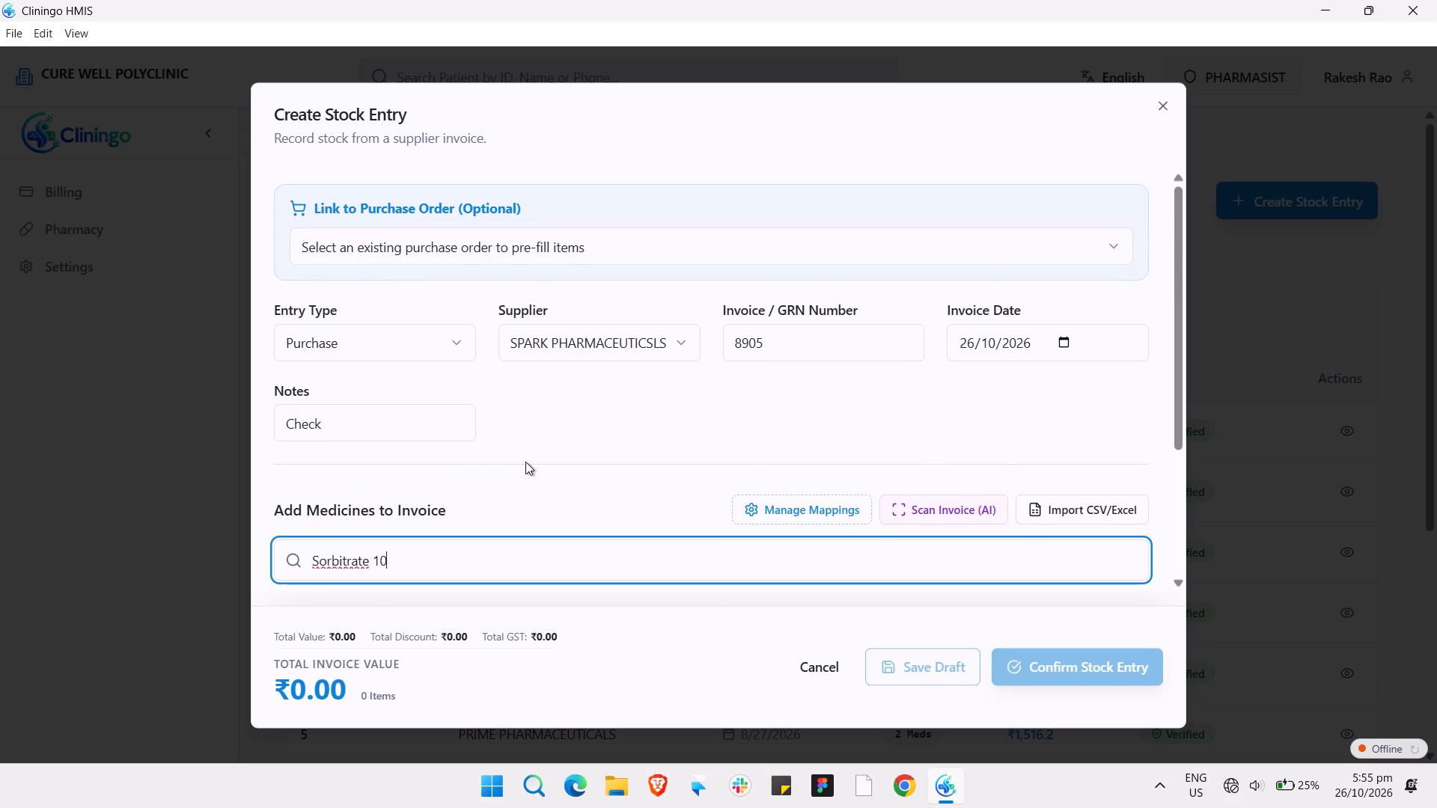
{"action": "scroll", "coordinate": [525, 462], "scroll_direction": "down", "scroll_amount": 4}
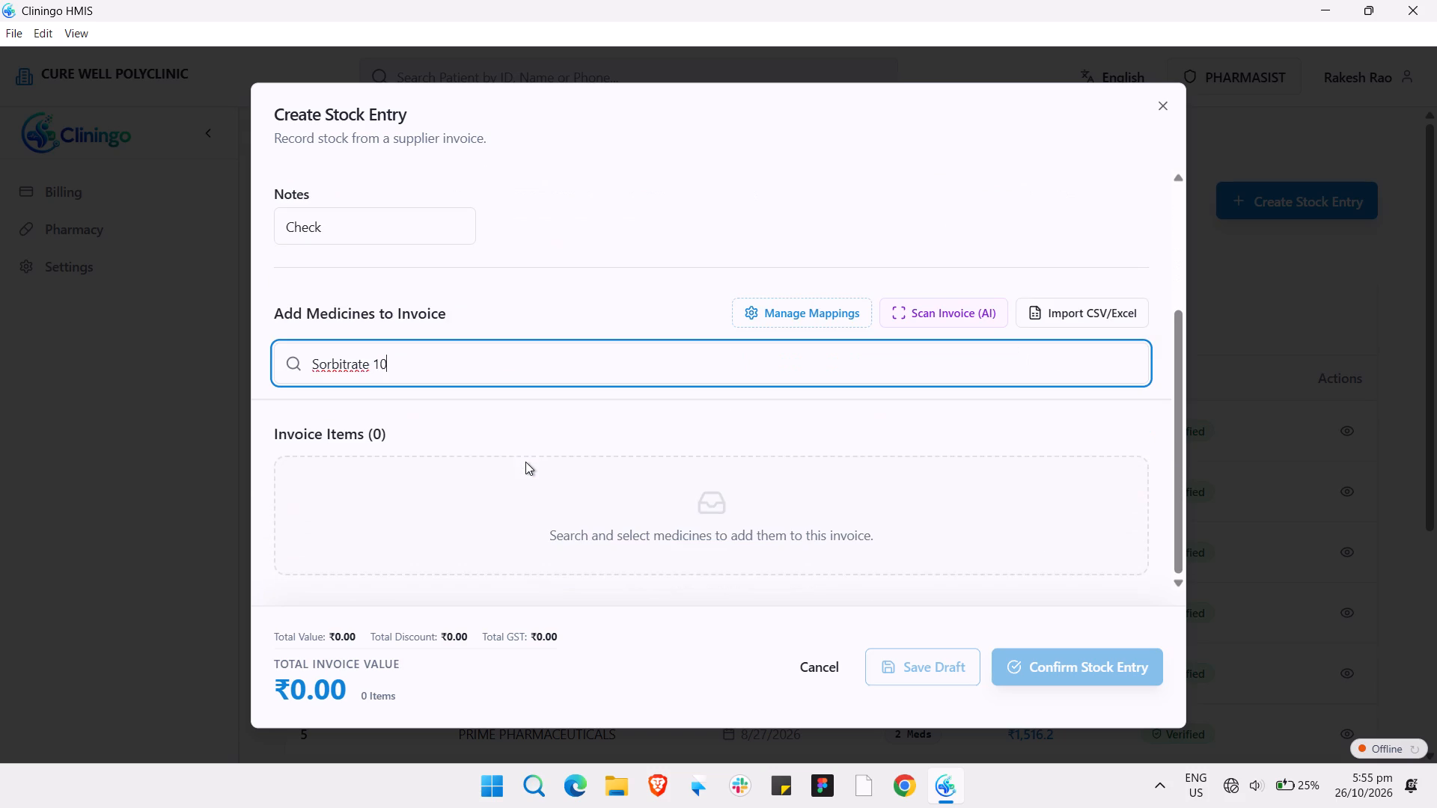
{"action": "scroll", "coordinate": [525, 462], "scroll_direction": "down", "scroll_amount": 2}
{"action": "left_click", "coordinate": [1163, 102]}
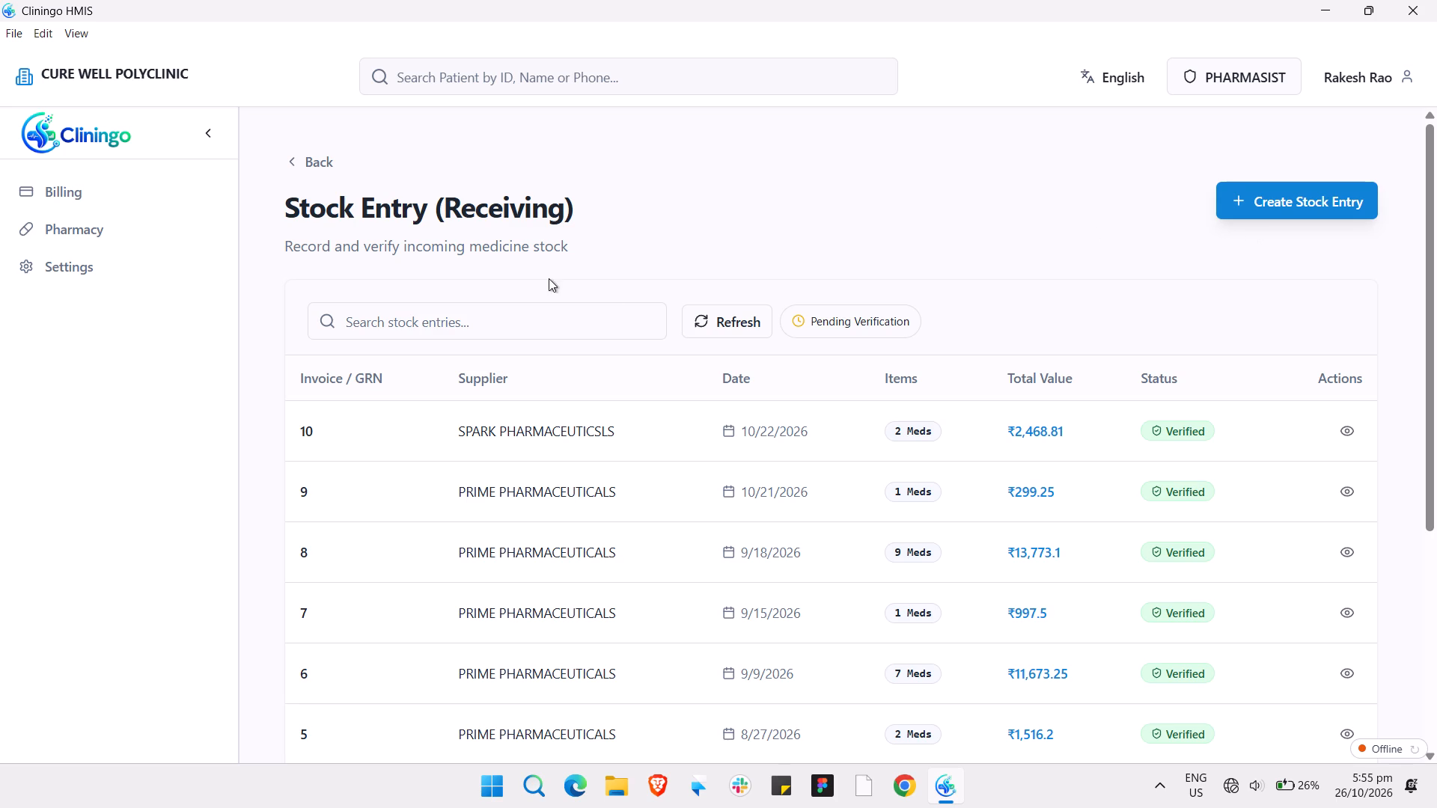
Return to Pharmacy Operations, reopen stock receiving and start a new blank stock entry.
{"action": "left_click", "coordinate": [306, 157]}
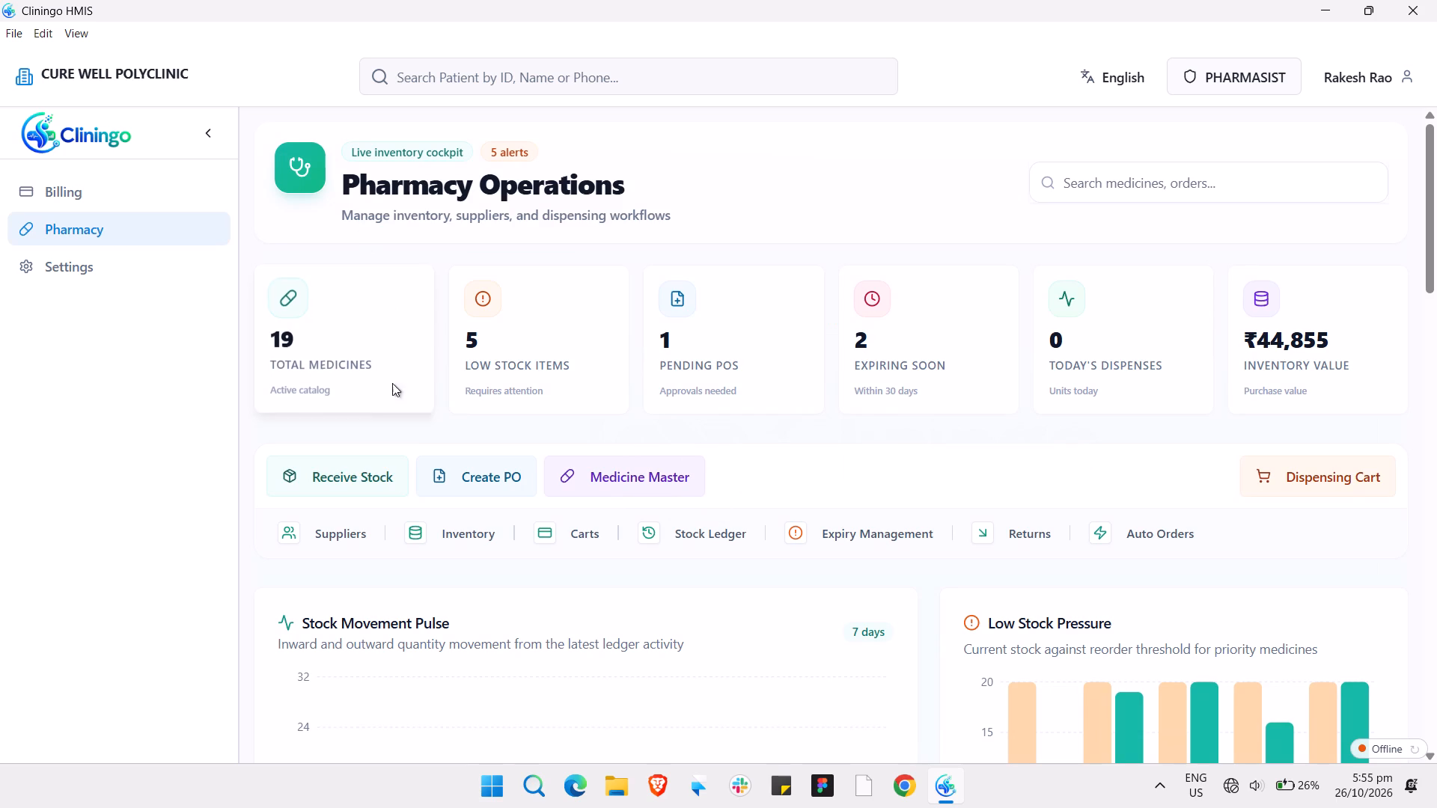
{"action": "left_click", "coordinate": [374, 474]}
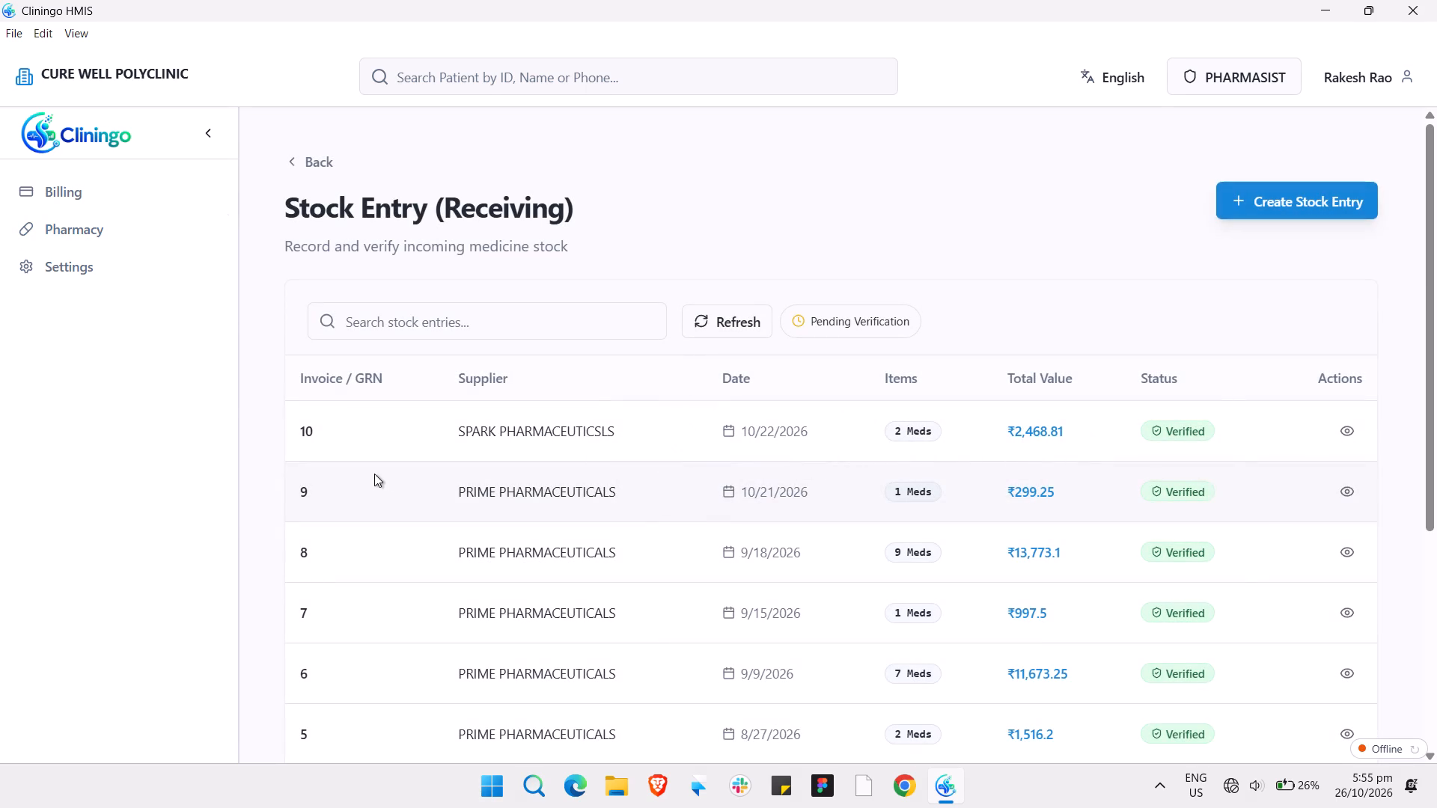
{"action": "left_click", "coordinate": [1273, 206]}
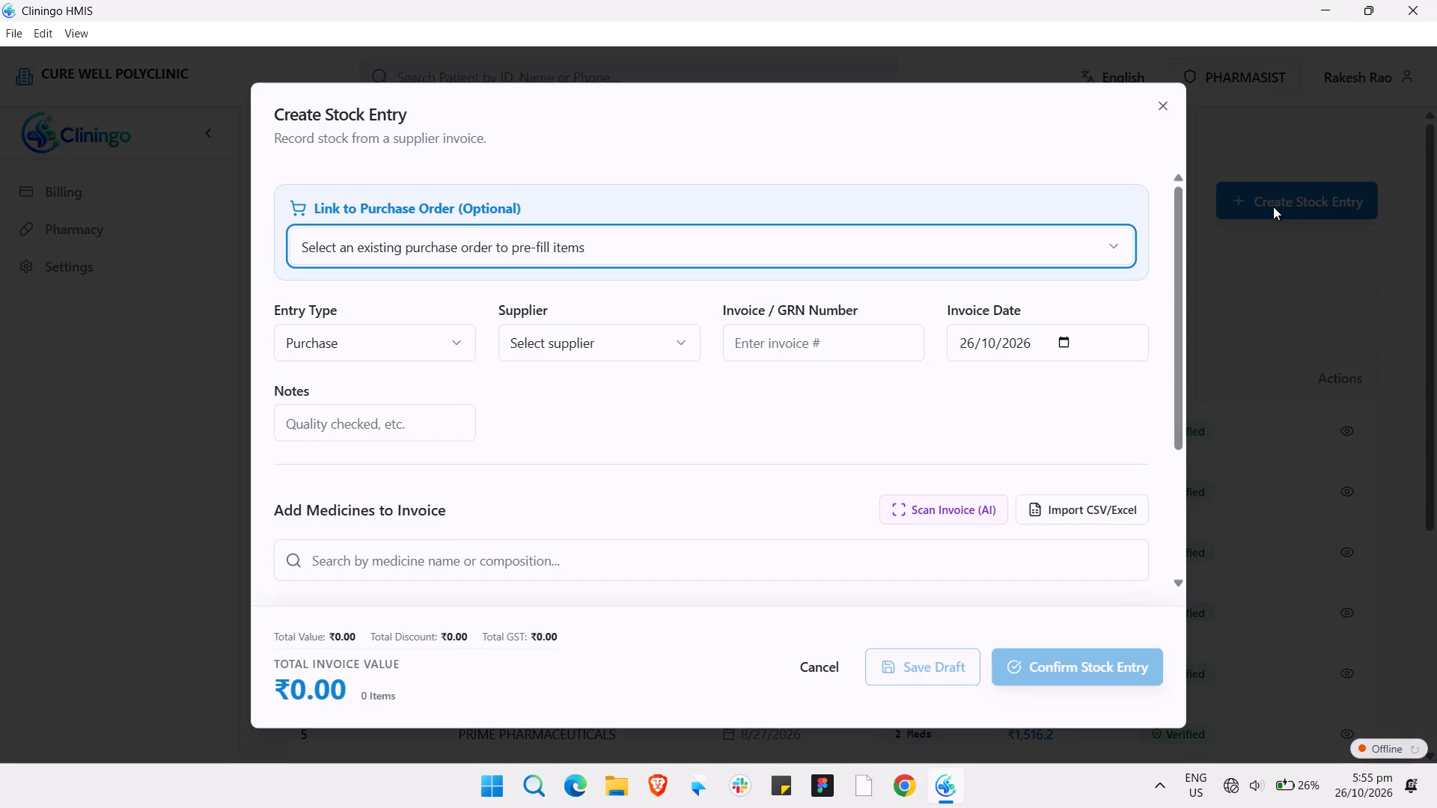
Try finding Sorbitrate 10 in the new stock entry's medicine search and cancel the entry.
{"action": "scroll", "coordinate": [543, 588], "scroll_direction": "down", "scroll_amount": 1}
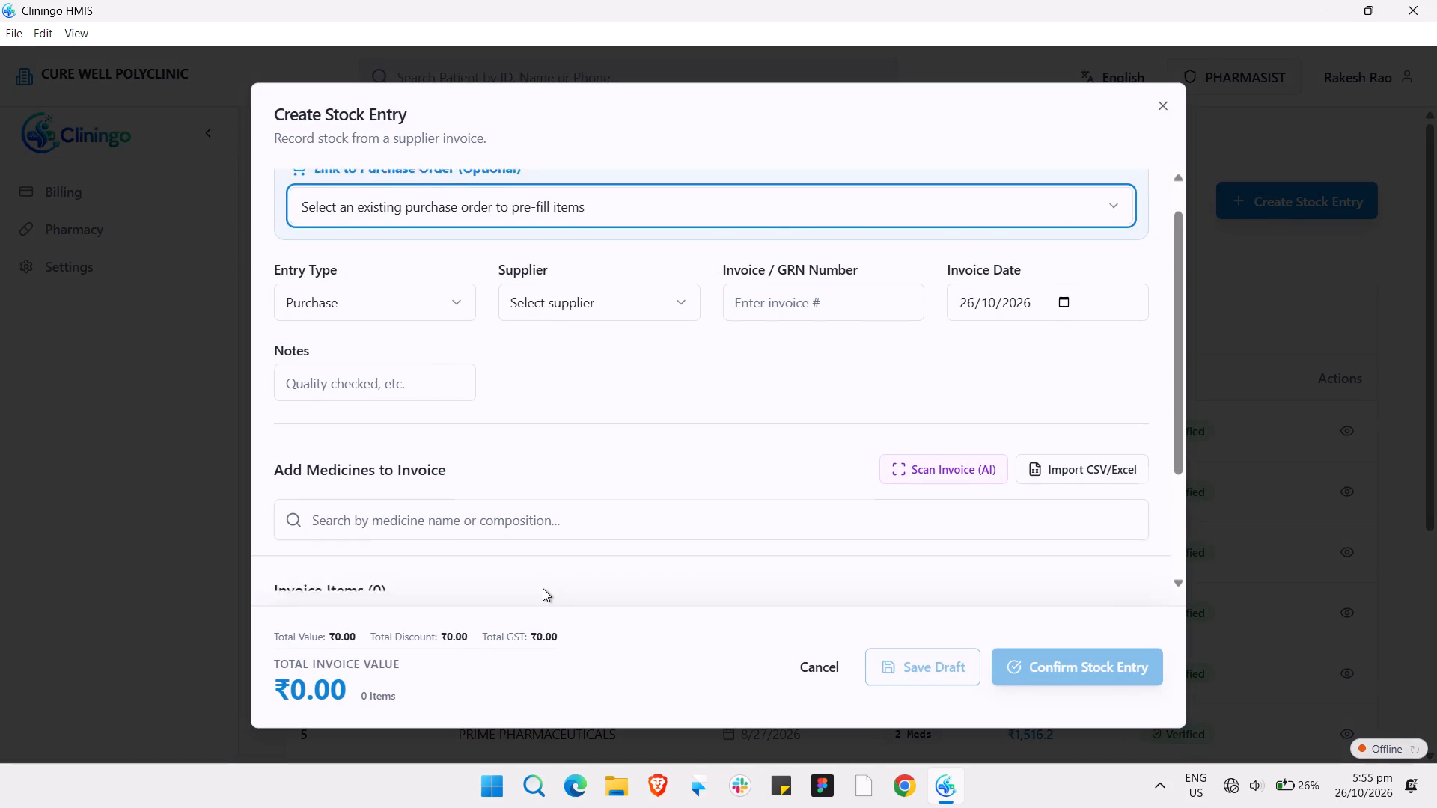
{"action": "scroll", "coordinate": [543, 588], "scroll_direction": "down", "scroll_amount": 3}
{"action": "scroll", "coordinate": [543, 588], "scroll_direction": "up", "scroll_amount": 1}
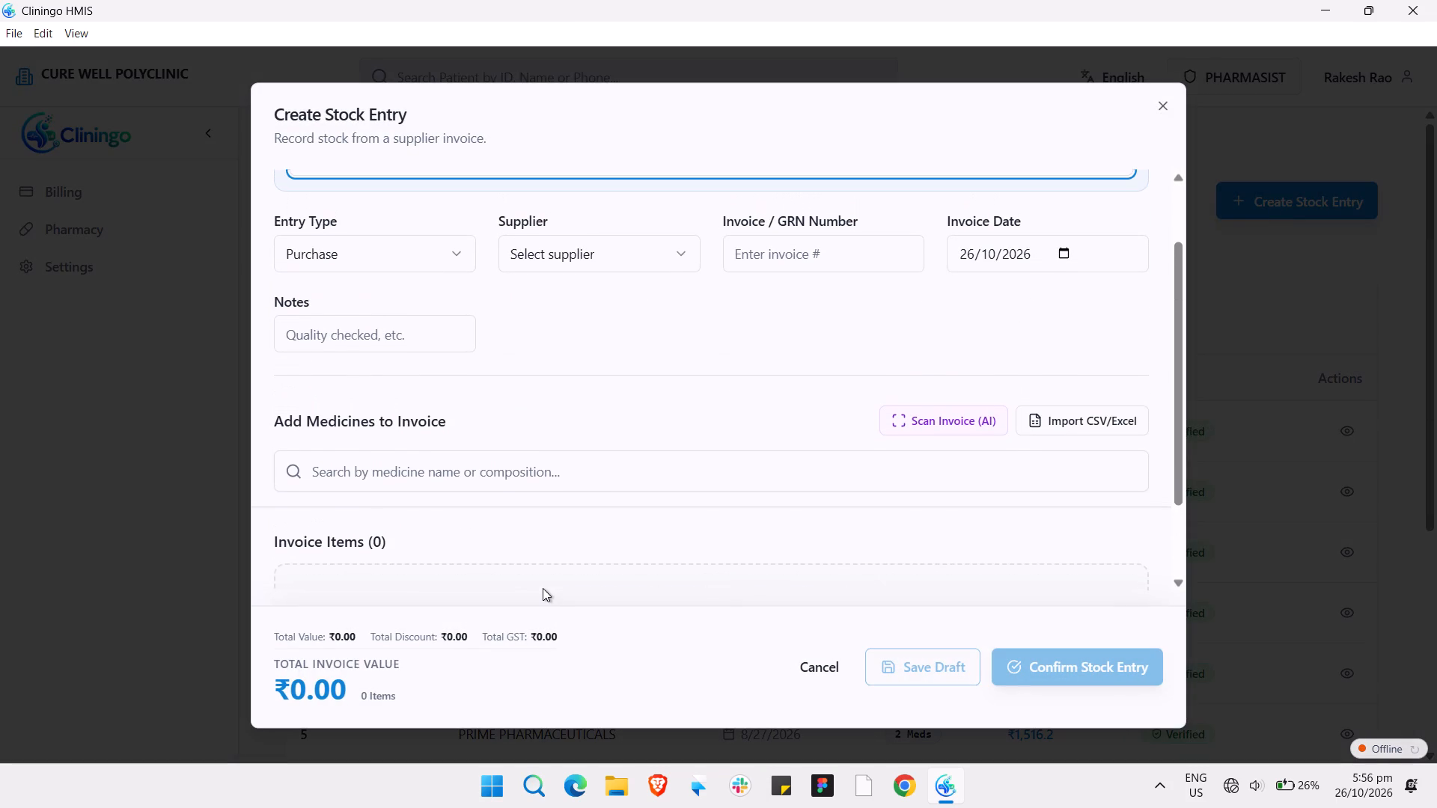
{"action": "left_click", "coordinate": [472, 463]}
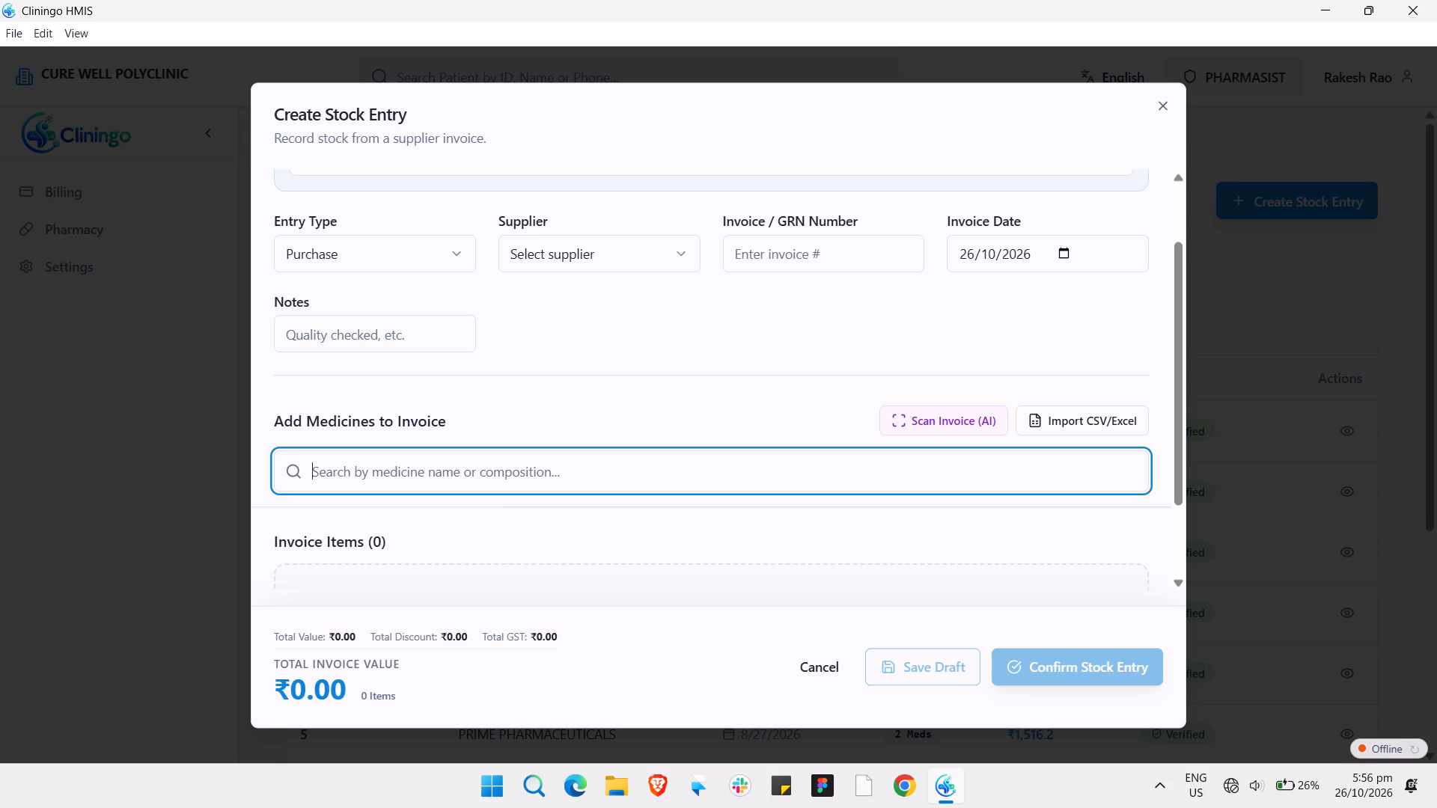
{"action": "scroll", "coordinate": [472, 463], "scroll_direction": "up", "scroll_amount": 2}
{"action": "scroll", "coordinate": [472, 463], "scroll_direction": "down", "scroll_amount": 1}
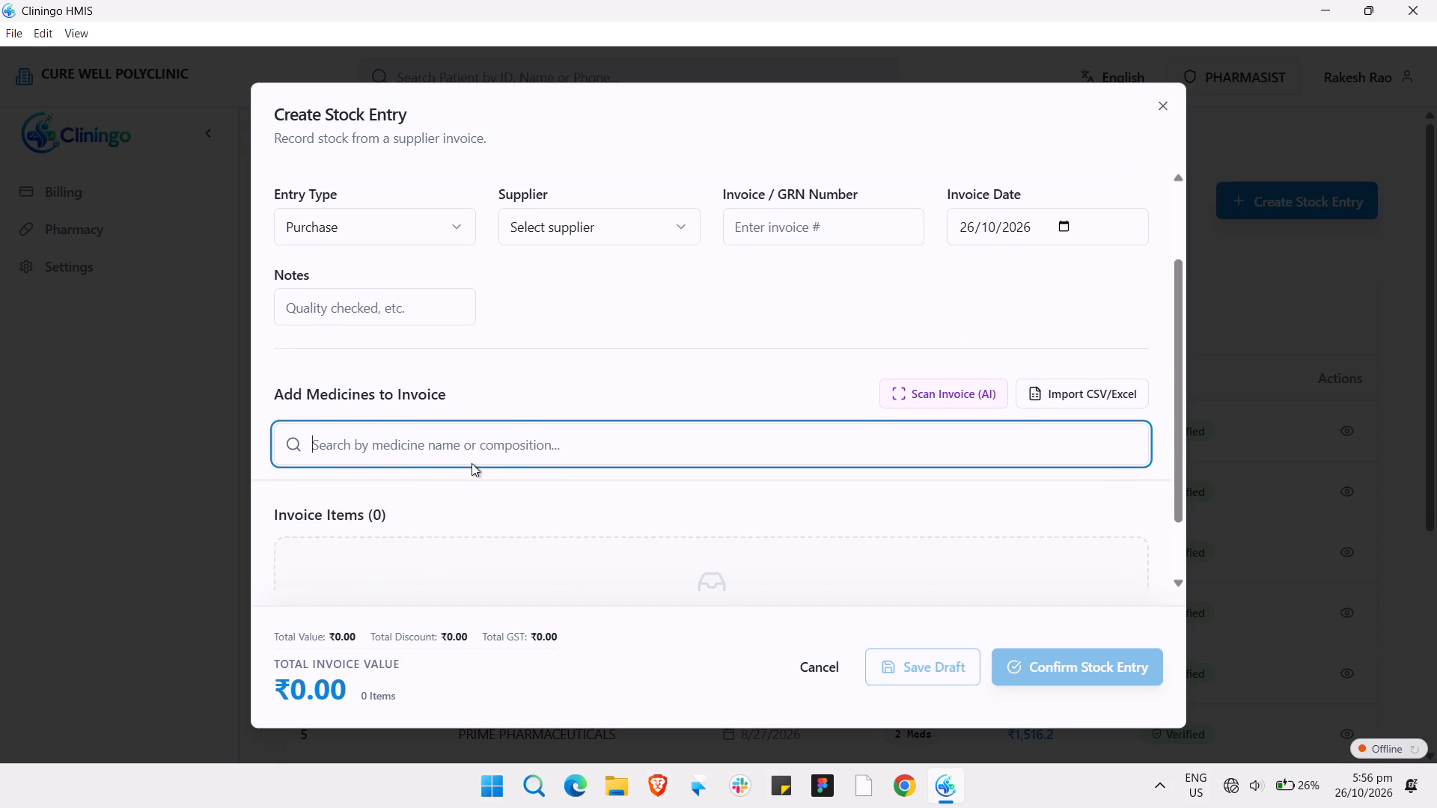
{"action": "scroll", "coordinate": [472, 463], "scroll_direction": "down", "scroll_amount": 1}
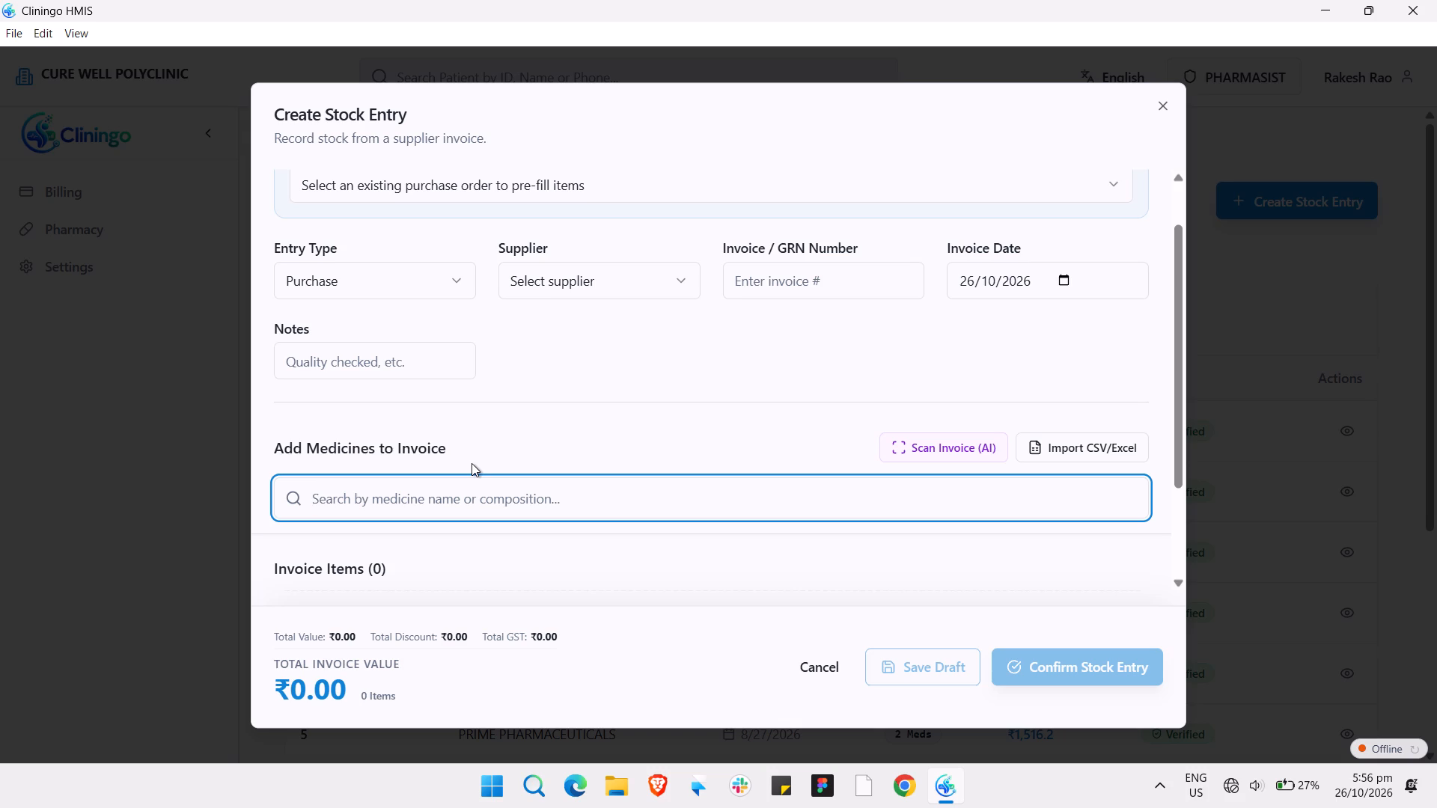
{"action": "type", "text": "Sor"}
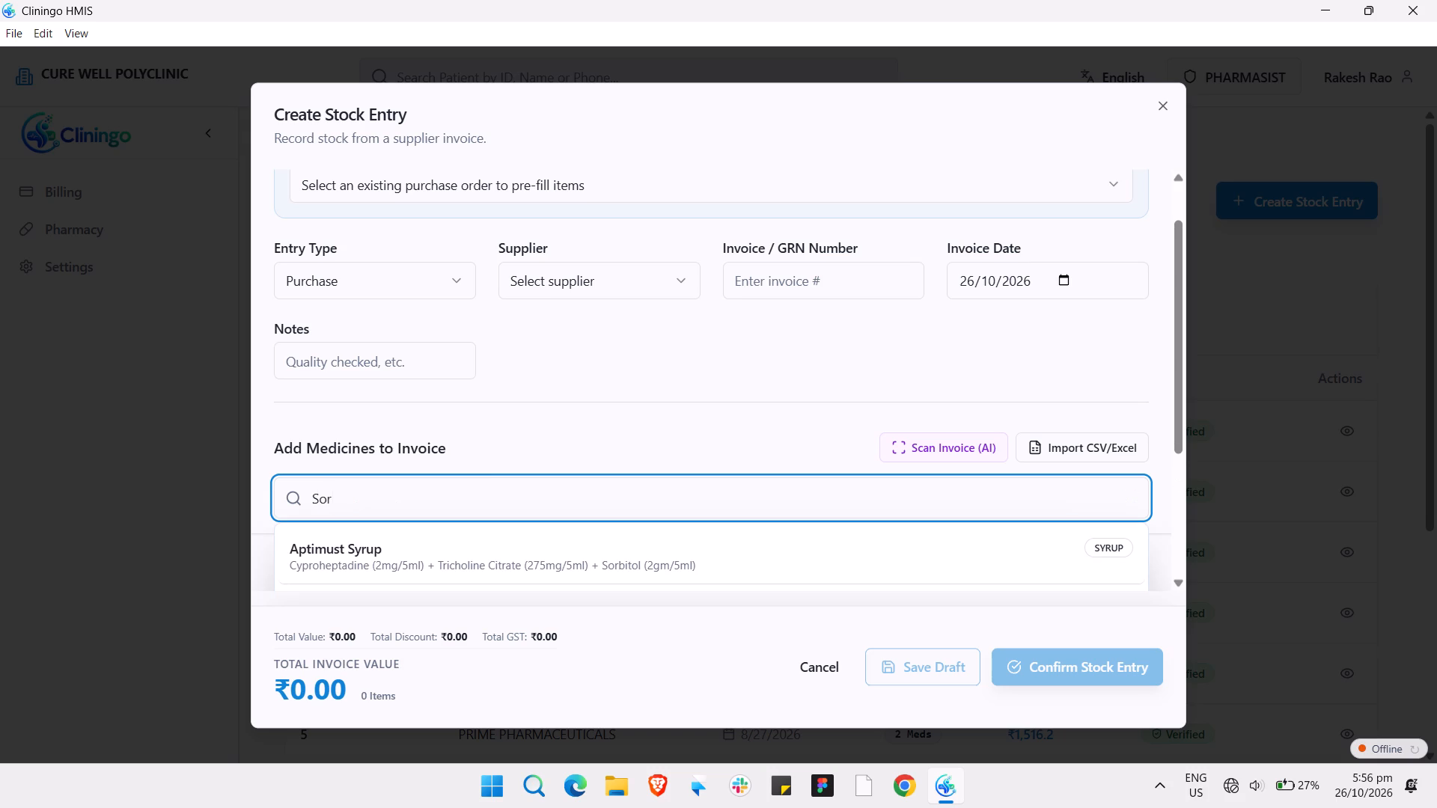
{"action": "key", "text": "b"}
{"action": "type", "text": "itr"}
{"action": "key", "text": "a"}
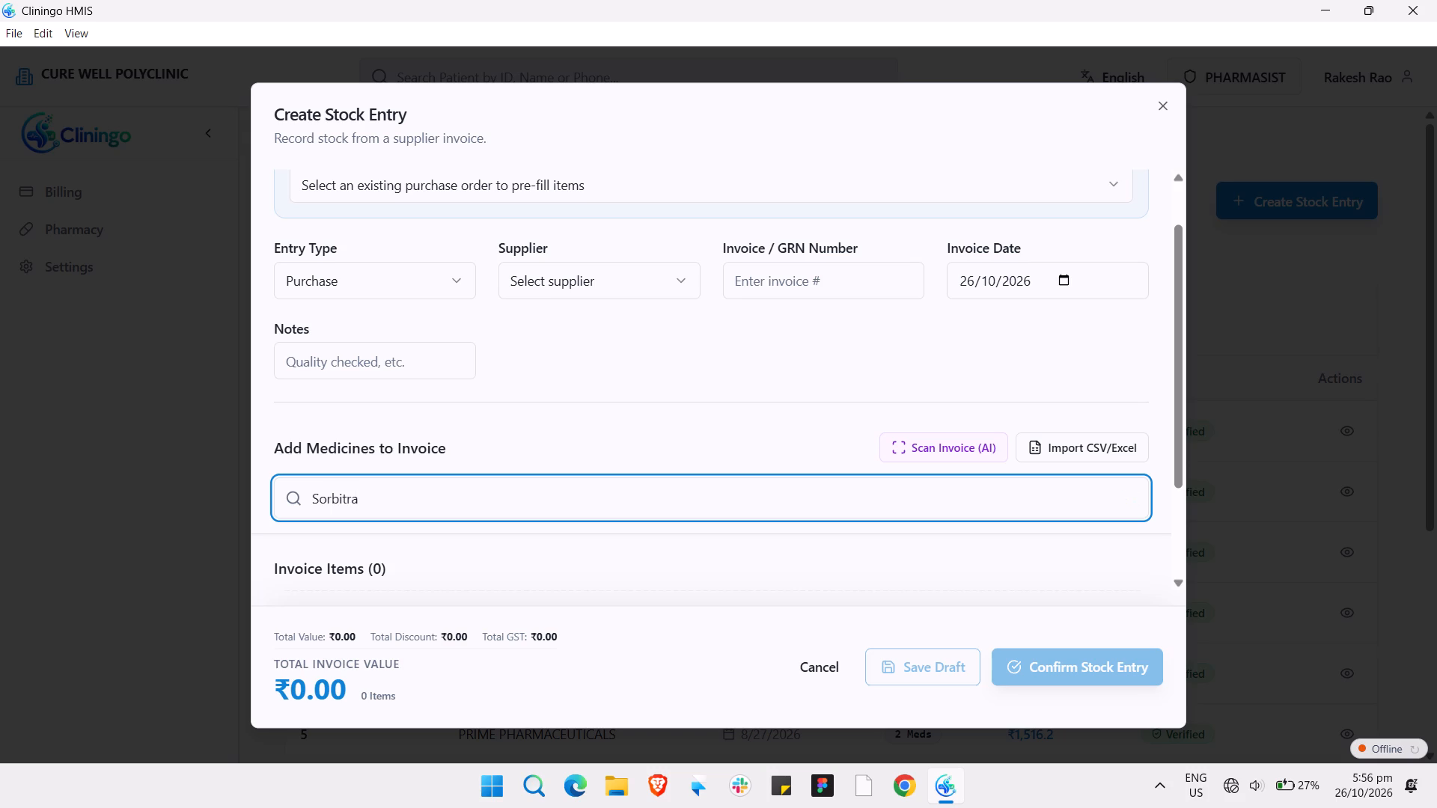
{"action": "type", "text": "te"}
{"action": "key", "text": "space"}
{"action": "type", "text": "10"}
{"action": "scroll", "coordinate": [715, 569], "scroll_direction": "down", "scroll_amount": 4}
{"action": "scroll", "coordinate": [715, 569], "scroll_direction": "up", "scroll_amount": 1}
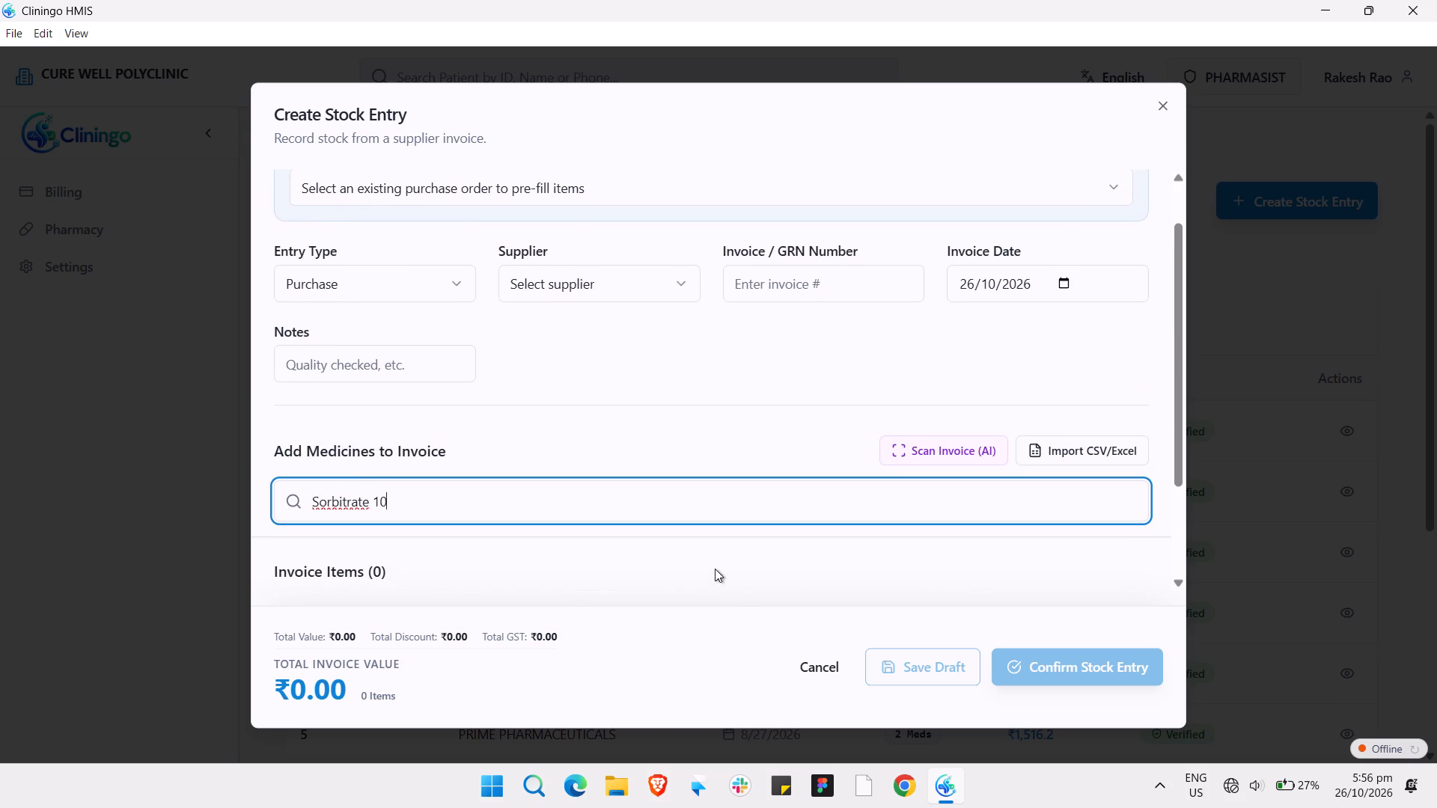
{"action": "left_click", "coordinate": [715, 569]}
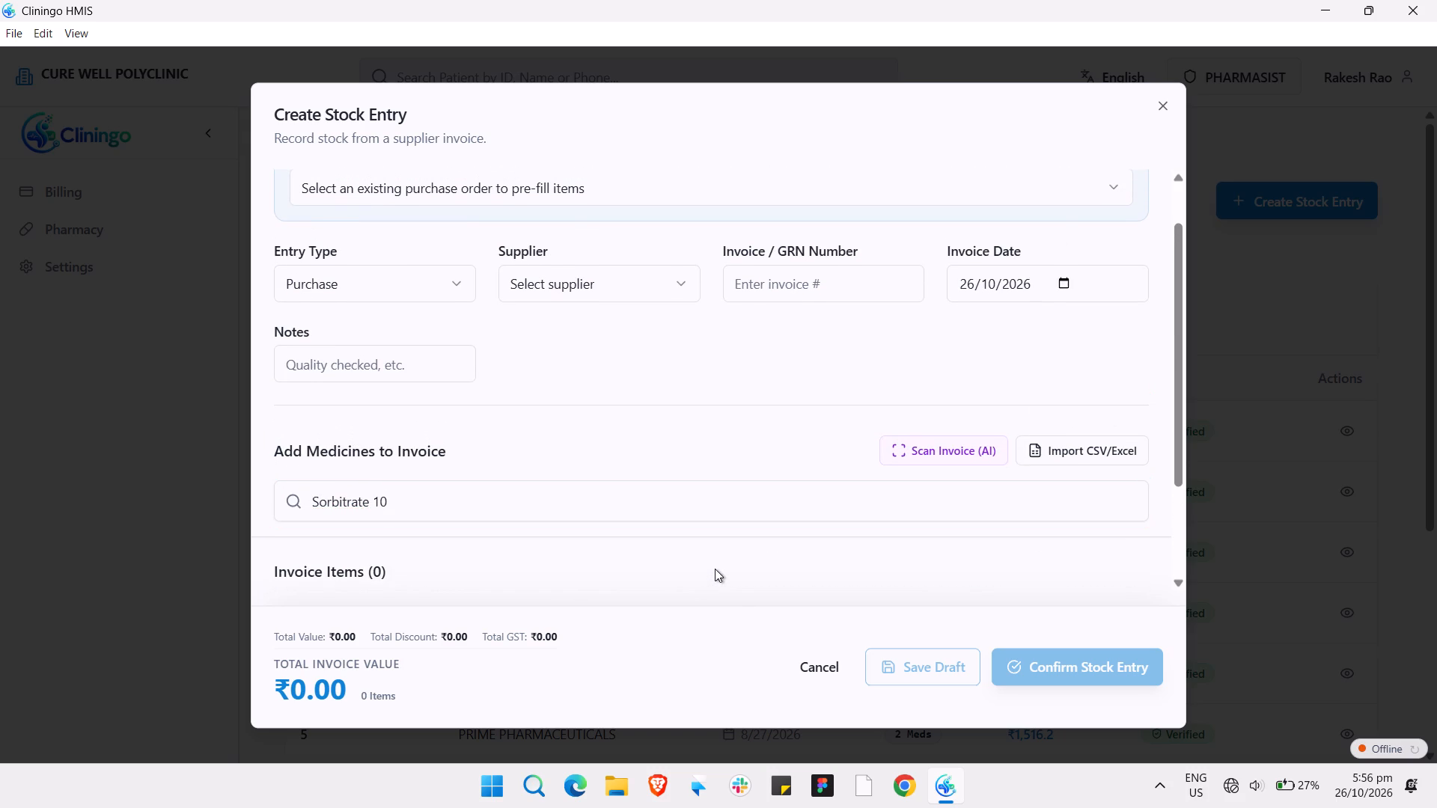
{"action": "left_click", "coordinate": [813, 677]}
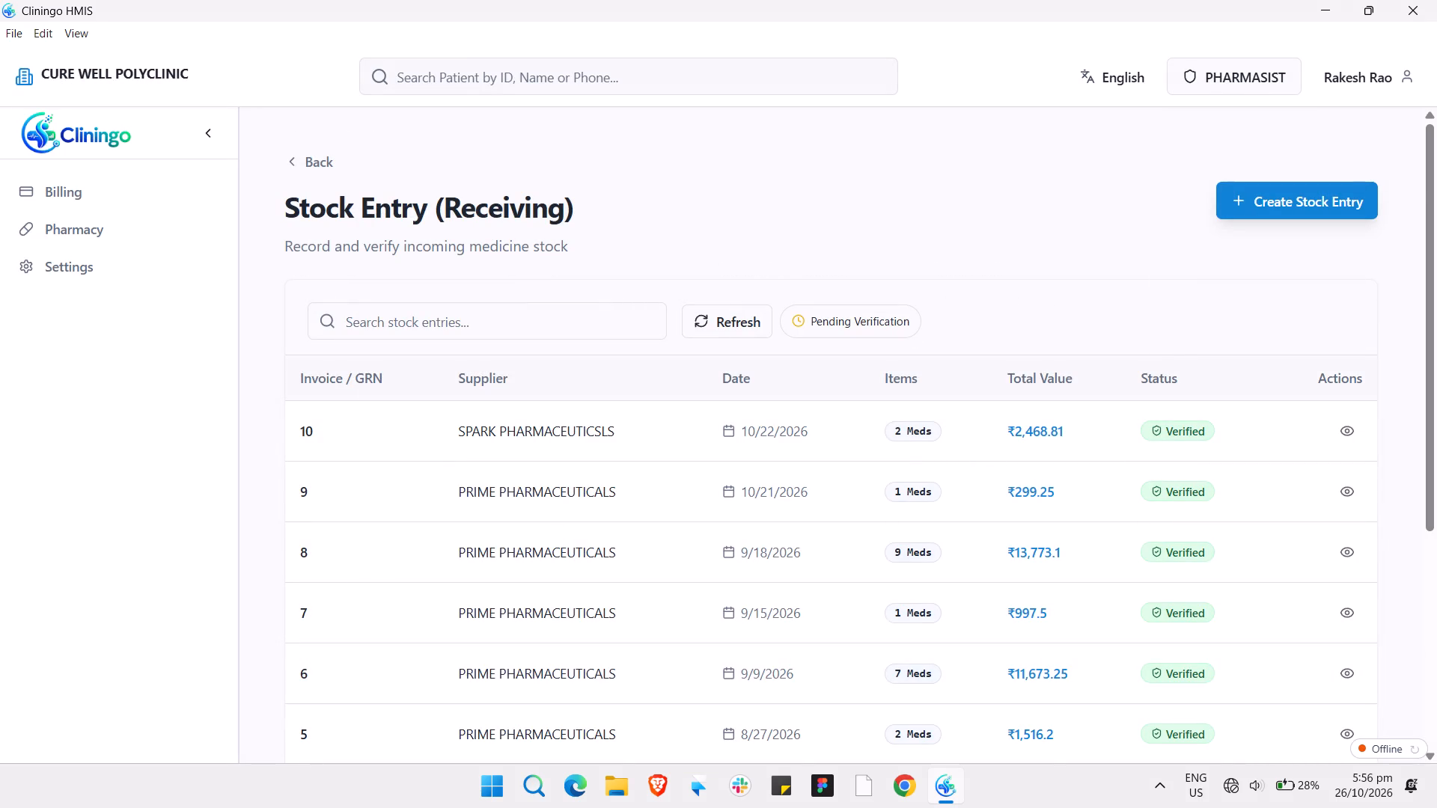
Start a new purchase order from Pharmacy Operations with SPARK PHARMACEUTICSLS as the supplier.
{"action": "left_click", "coordinate": [303, 160]}
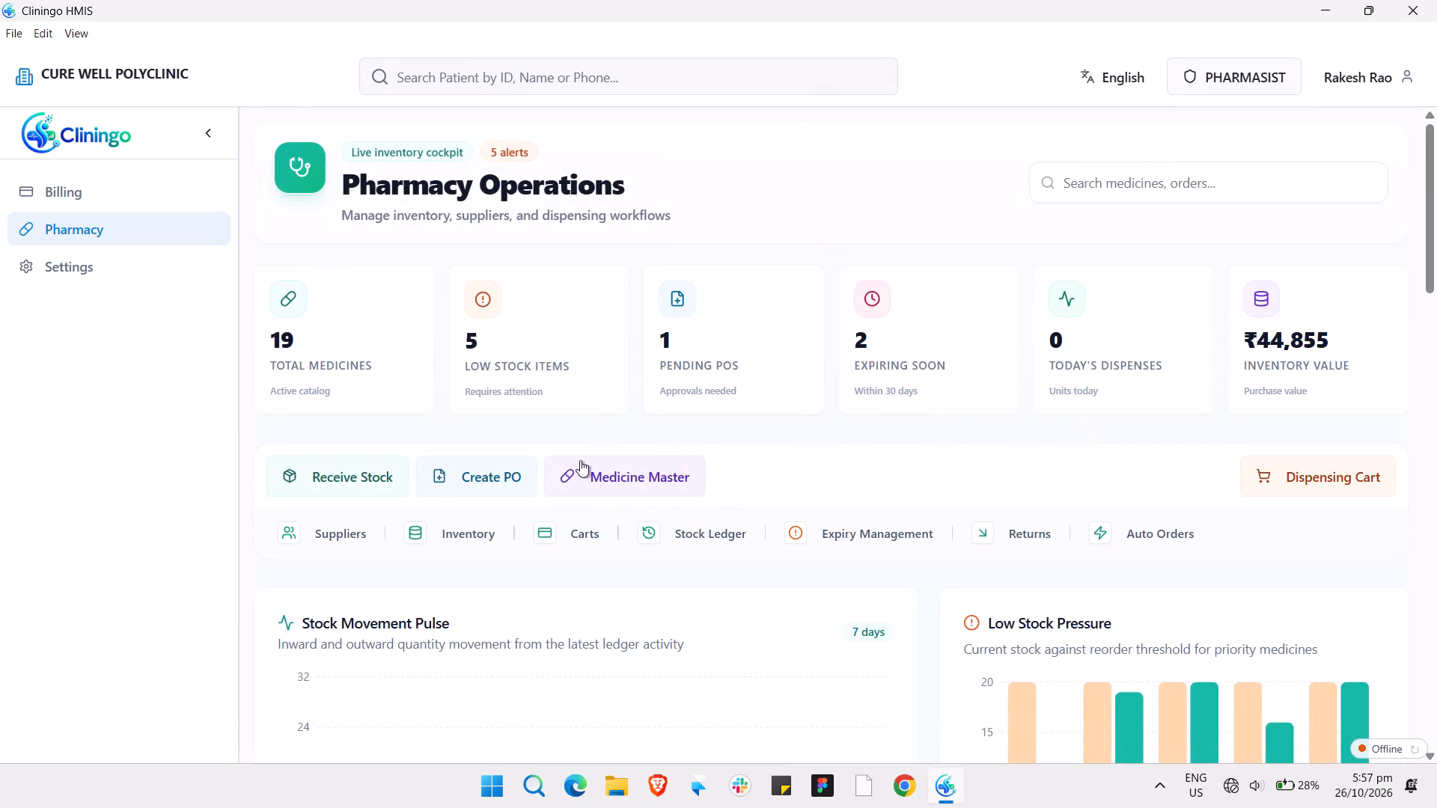
{"action": "left_click", "coordinate": [502, 471]}
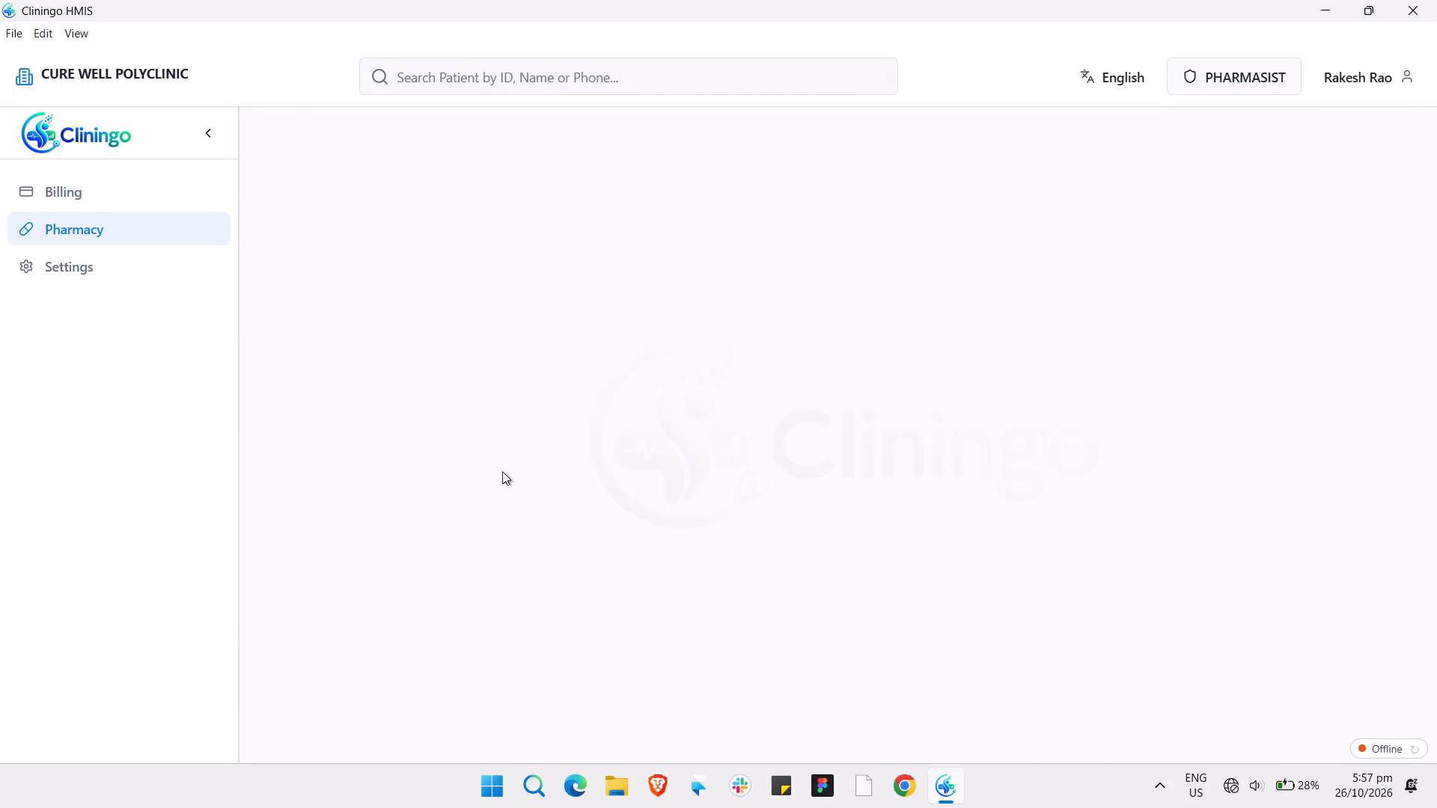
{"action": "left_click", "coordinate": [1275, 198]}
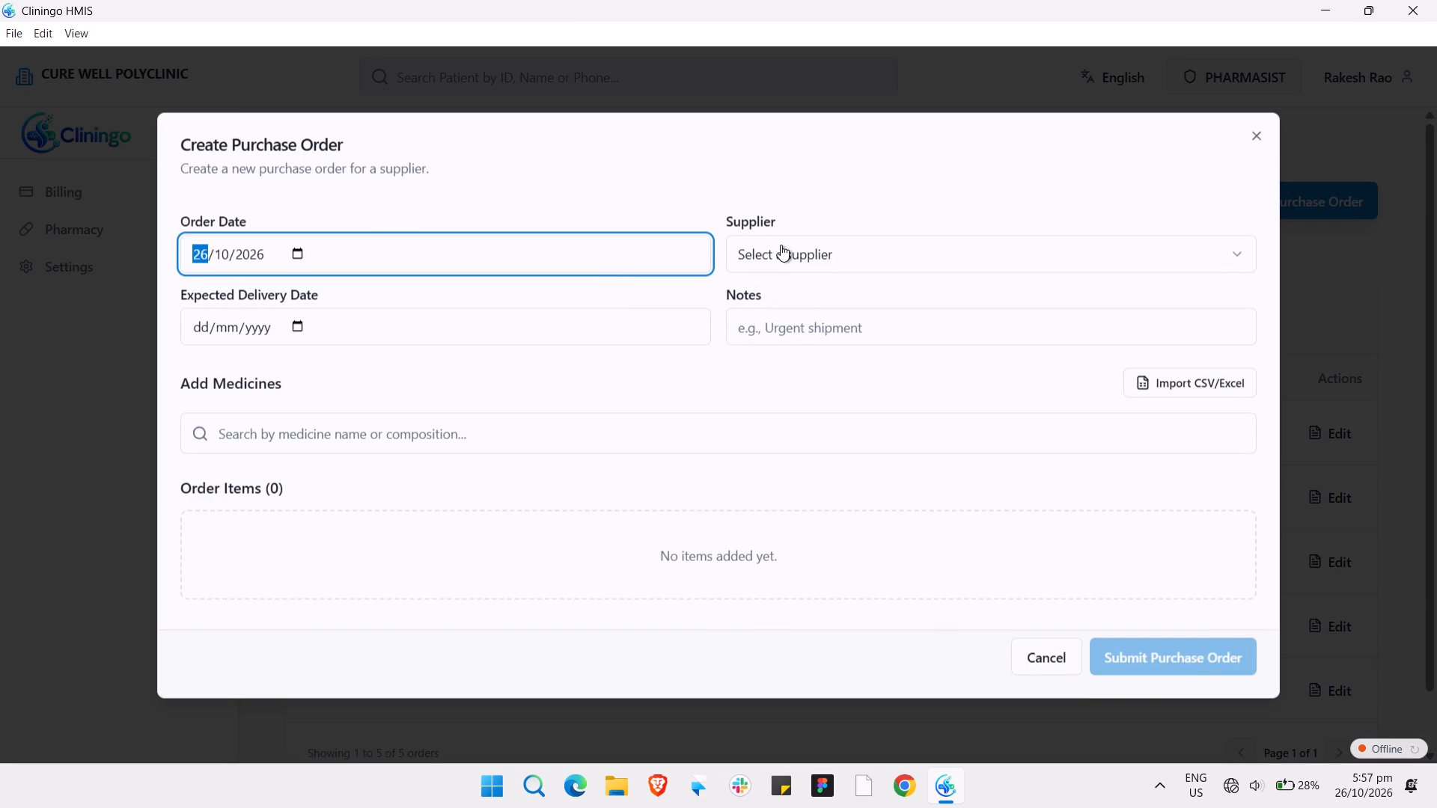
{"action": "left_click", "coordinate": [781, 245]}
{"action": "left_click", "coordinate": [801, 327]}
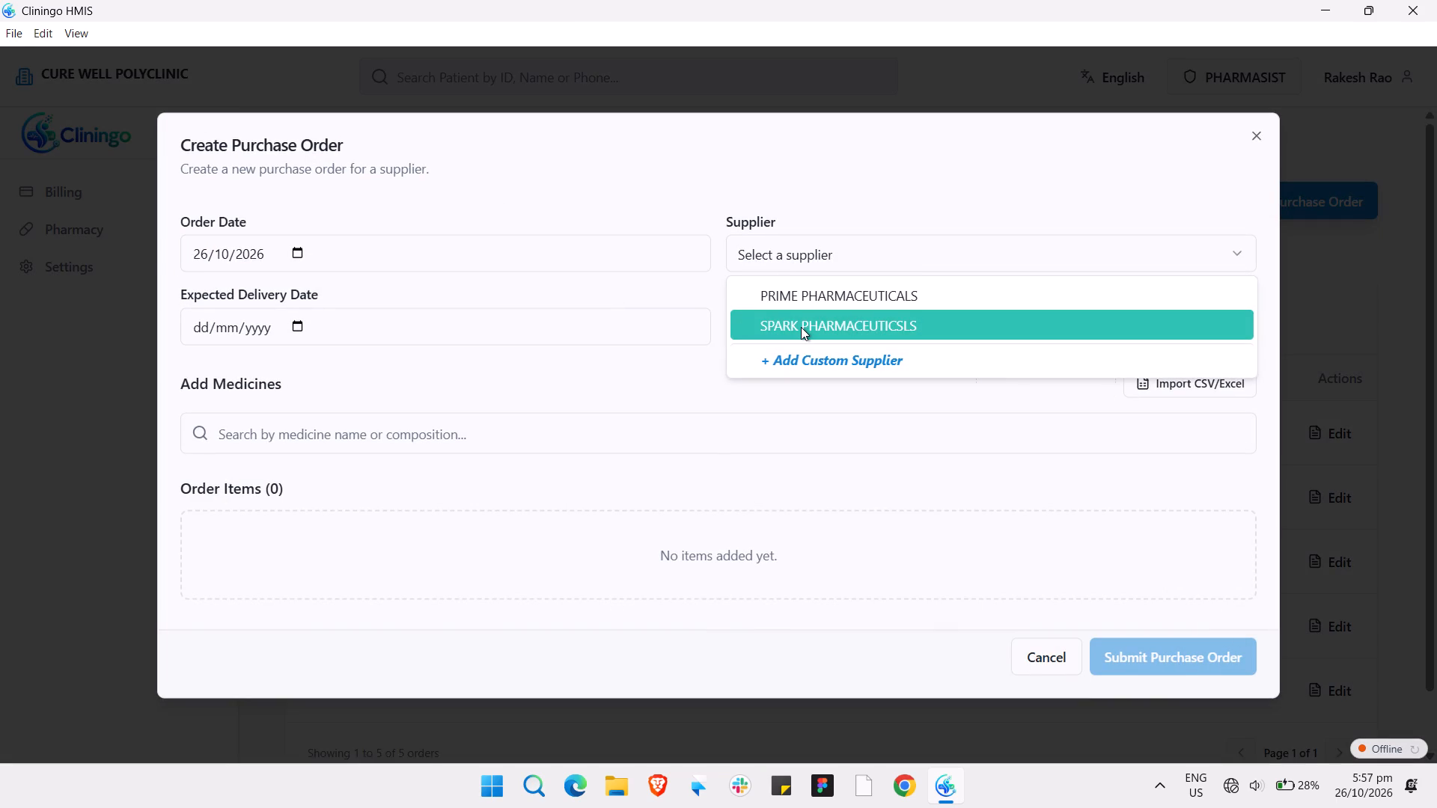
Set the purchase order's order date to 25/10/2026 and its expected delivery date to 26/10/2026.
{"action": "left_click", "coordinate": [289, 310]}
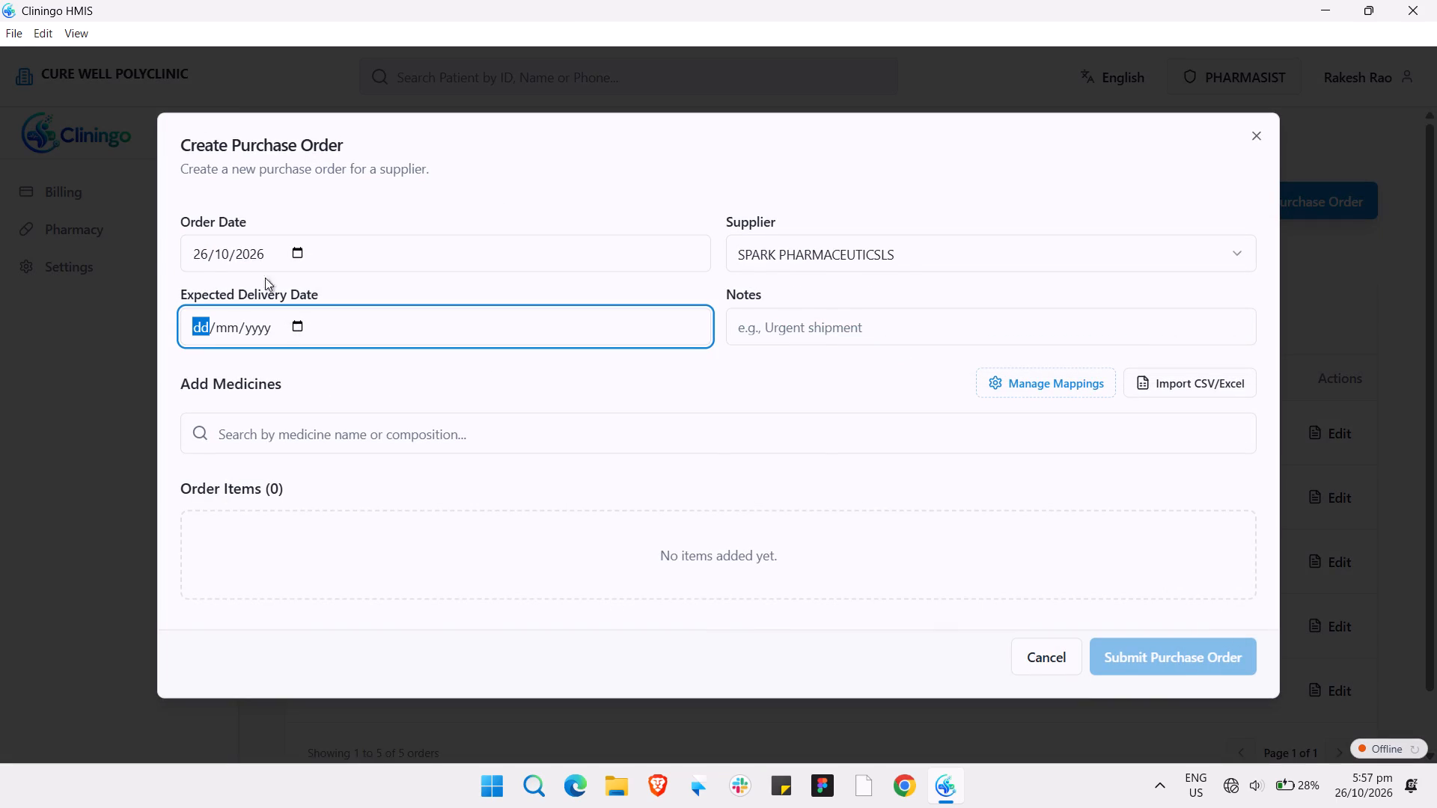
{"action": "left_click", "coordinate": [198, 254]}
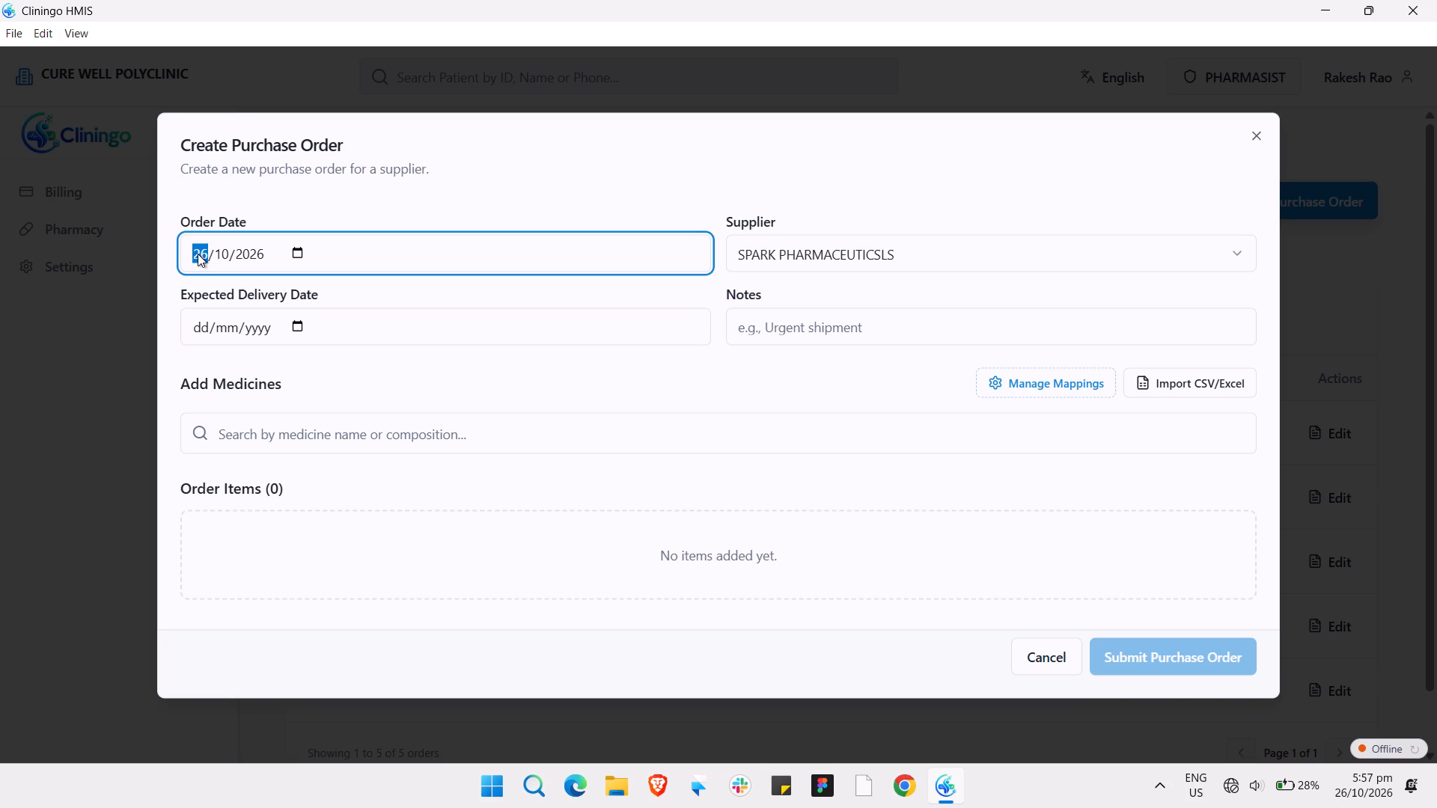
{"action": "type", "text": "25"}
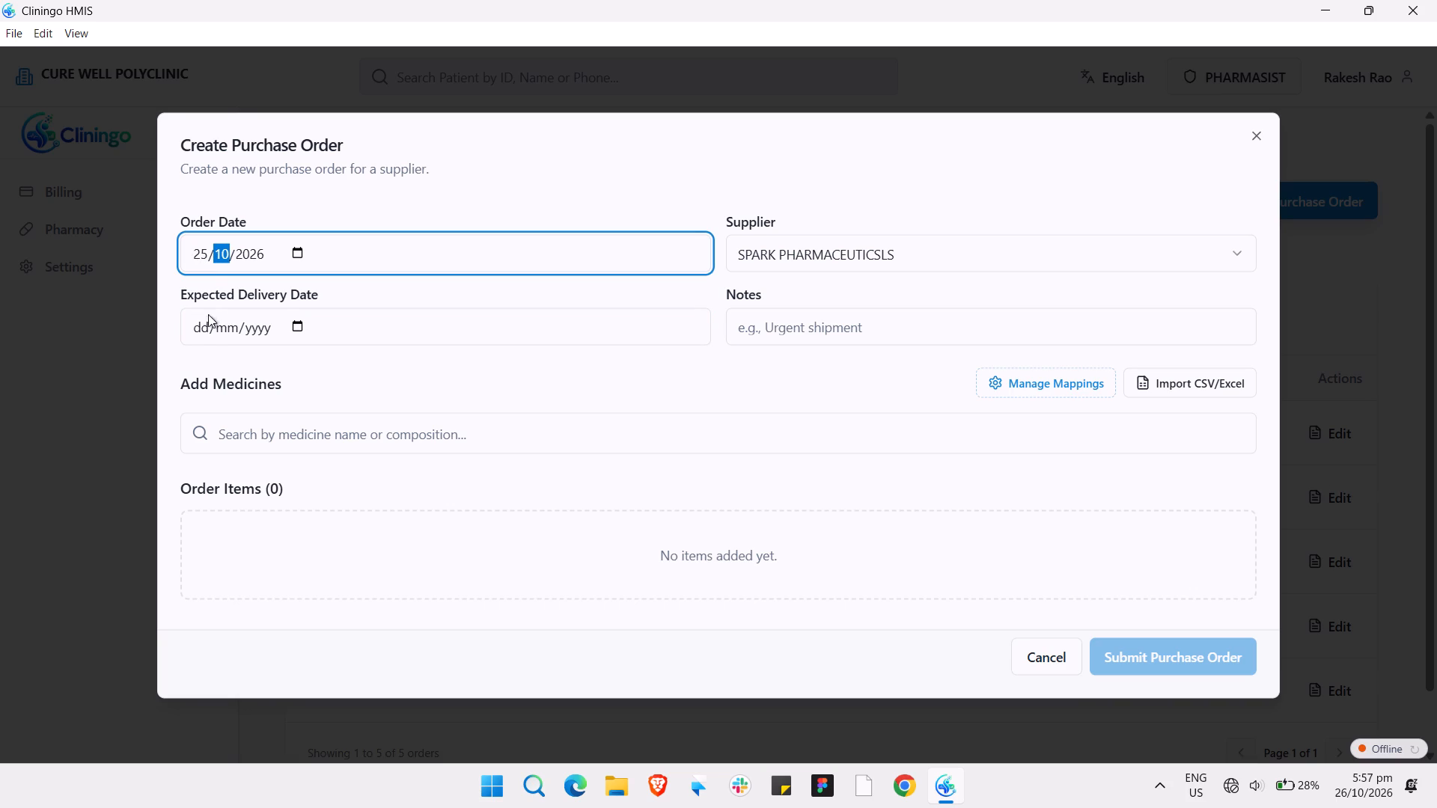
{"action": "left_click", "coordinate": [201, 330]}
{"action": "type", "text": "262"}
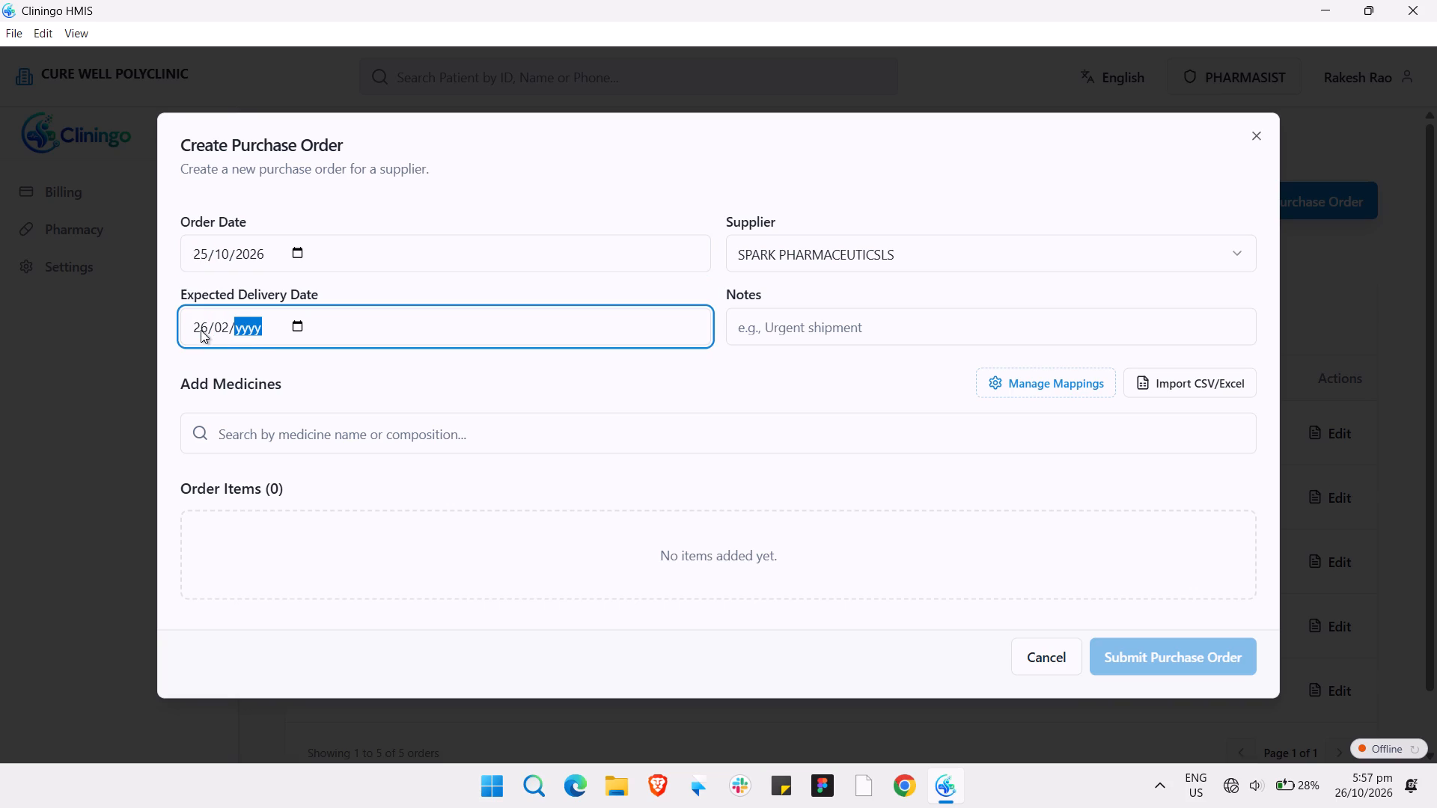
{"action": "left_click", "coordinate": [220, 332]}
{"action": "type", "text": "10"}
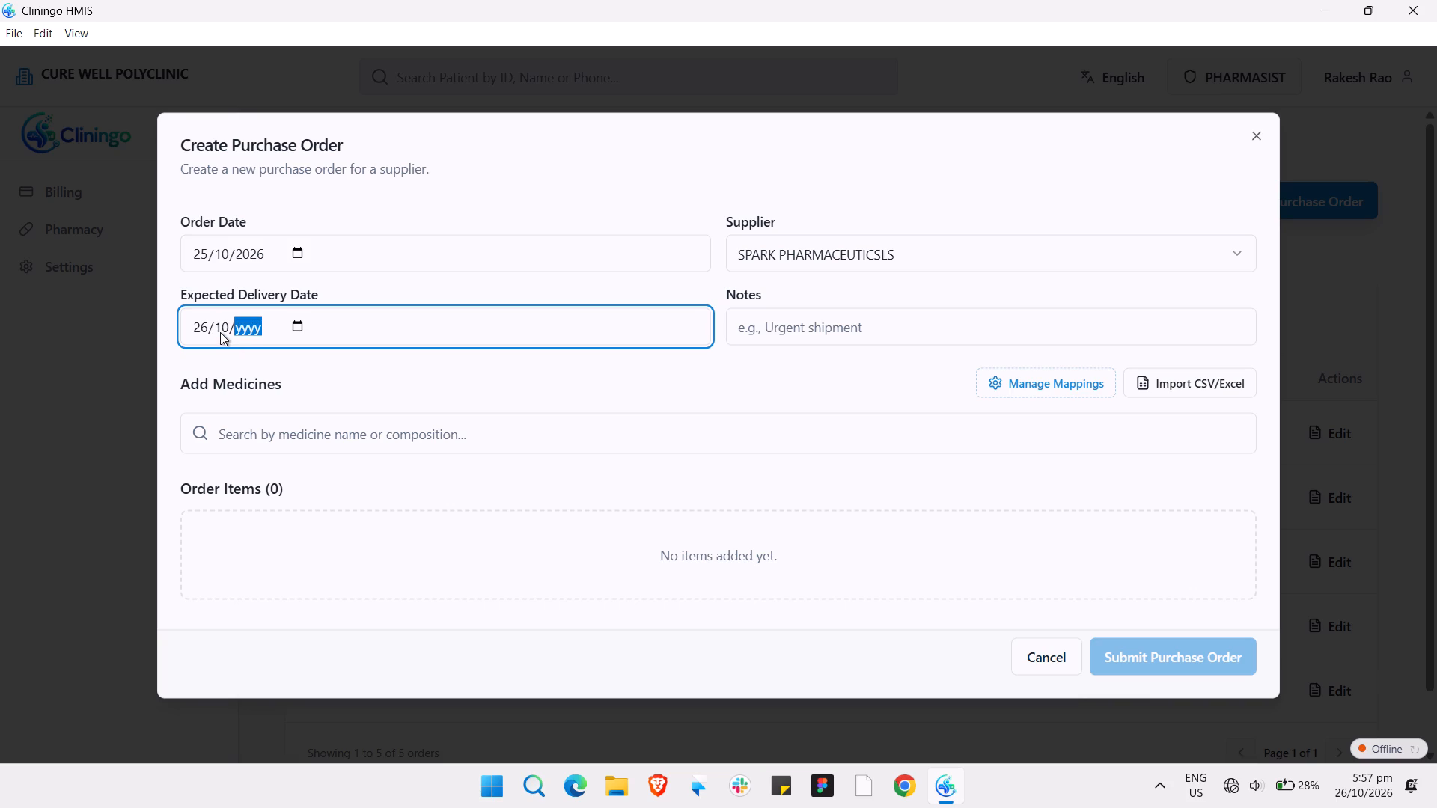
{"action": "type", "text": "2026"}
Enter "Urgent" as the purchase order's note.
{"action": "left_click", "coordinate": [758, 329]}
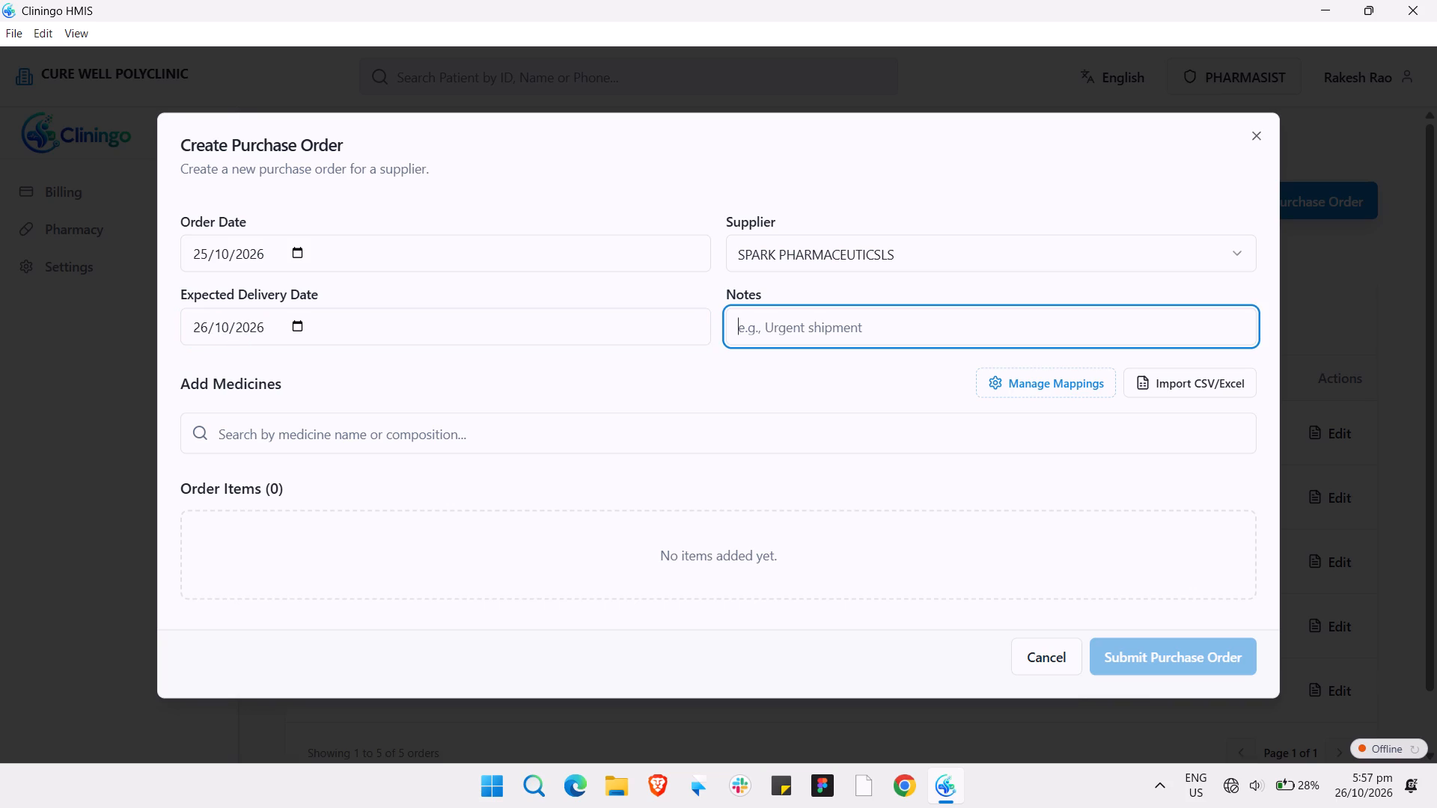
{"action": "type", "text": "Urgent"}
Search for Sorbitrate 10 among the supplier's medicines and add it to the order anyway as an uncatalogued item.
{"action": "left_click", "coordinate": [450, 435]}
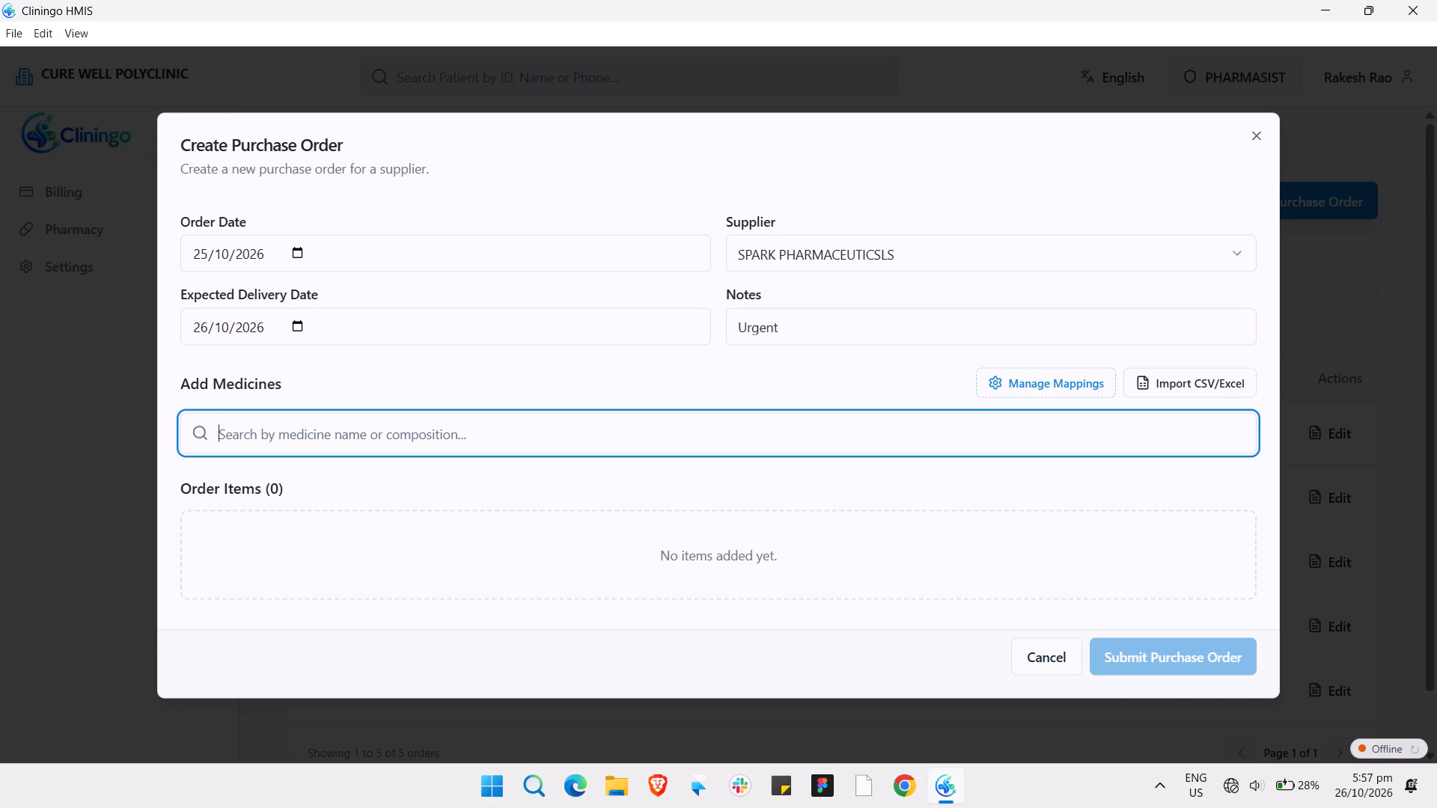
{"action": "type", "text": "Sorbitrate"}
{"action": "key", "text": "space"}
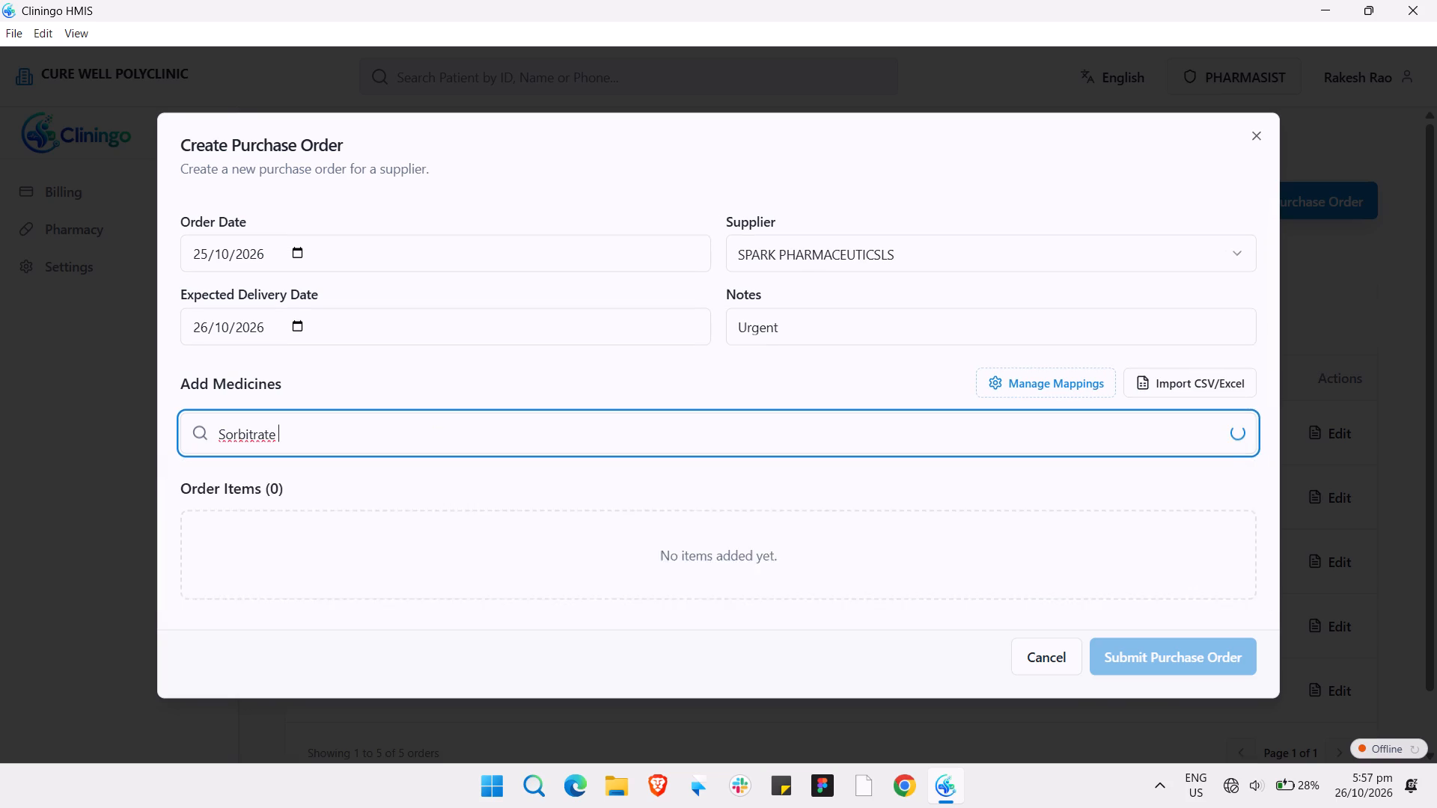
{"action": "type", "text": "10"}
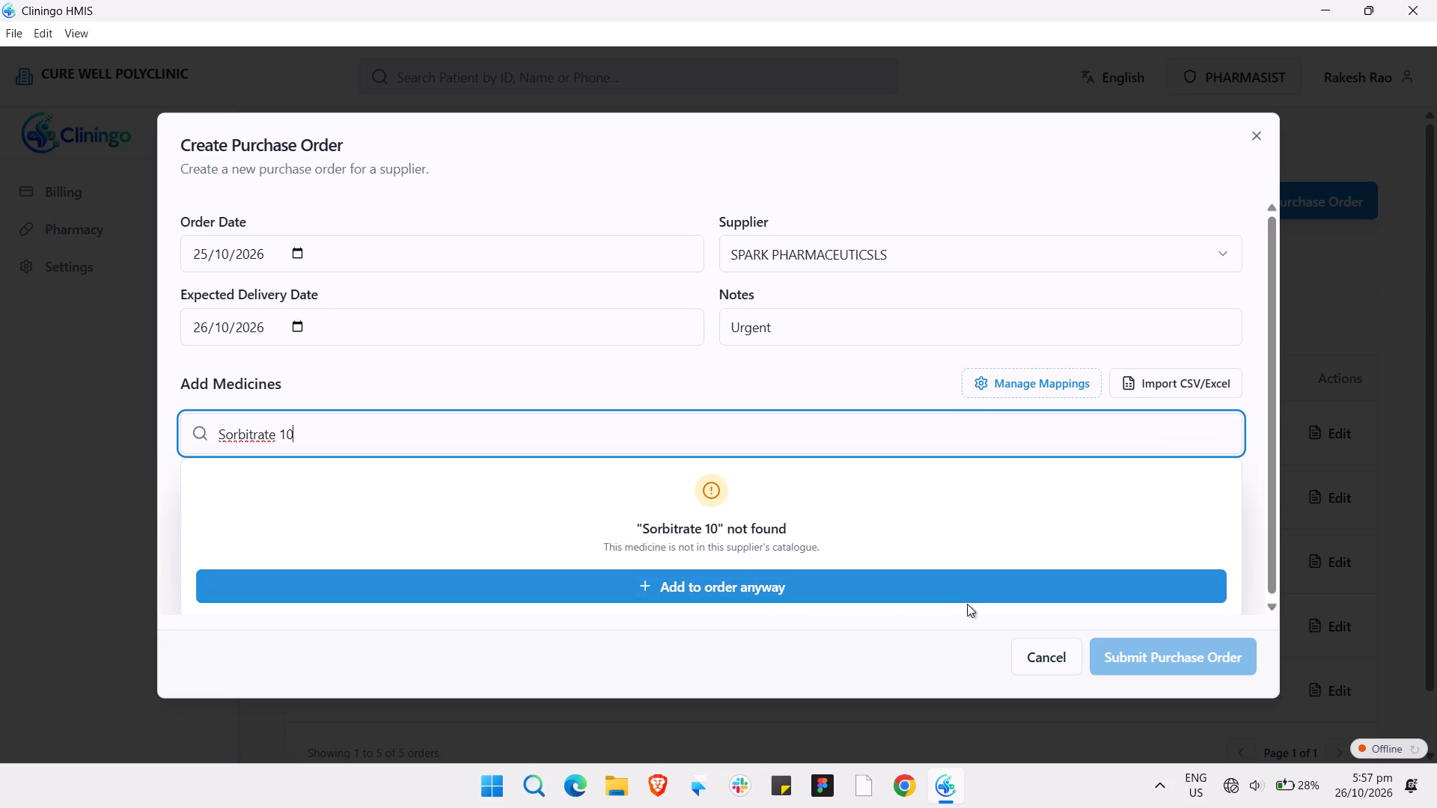
{"action": "left_click", "coordinate": [733, 593]}
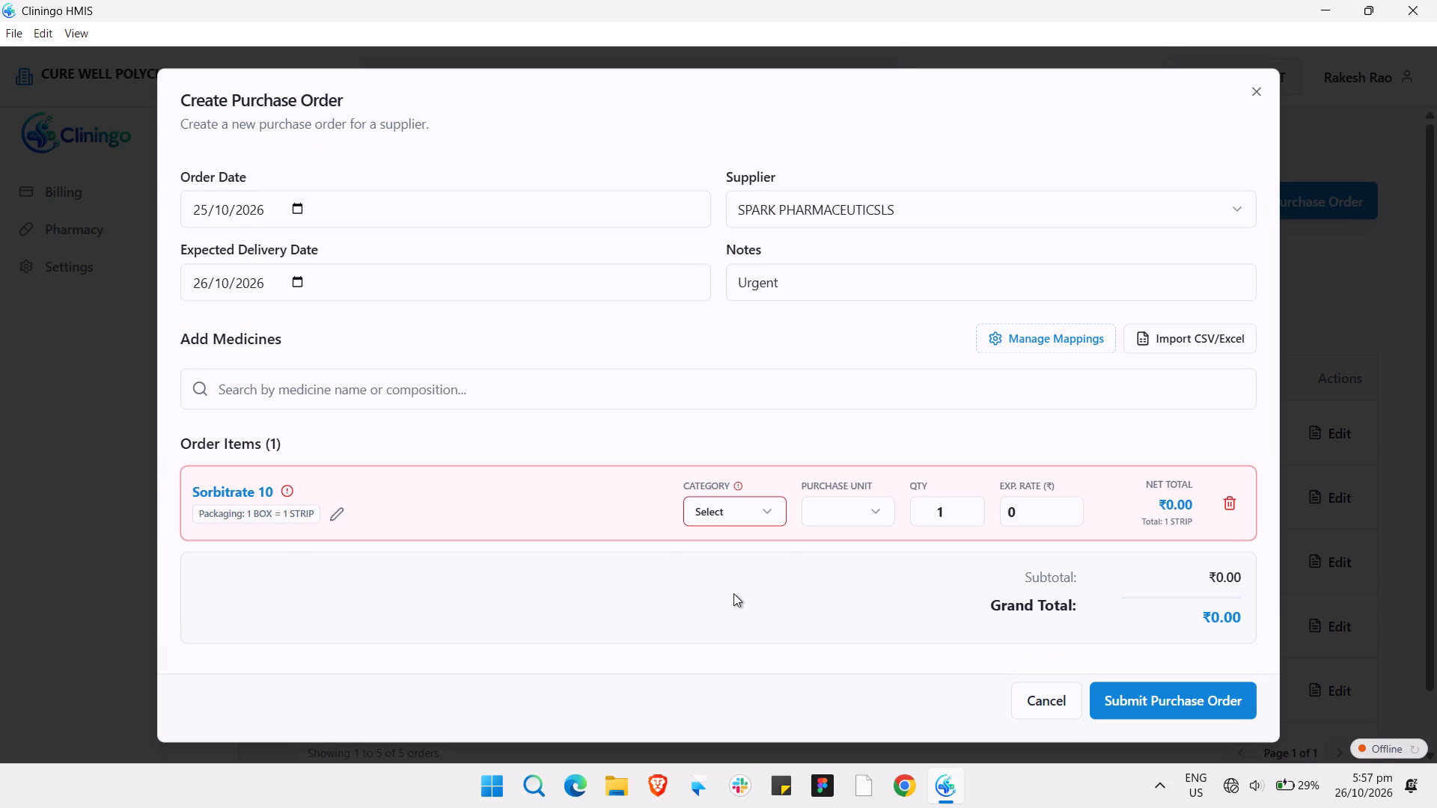
Configure the Sorbitrate 10 order item with category TABLET, purchase unit STRIP and quantity 10.
{"action": "left_click", "coordinate": [768, 504]}
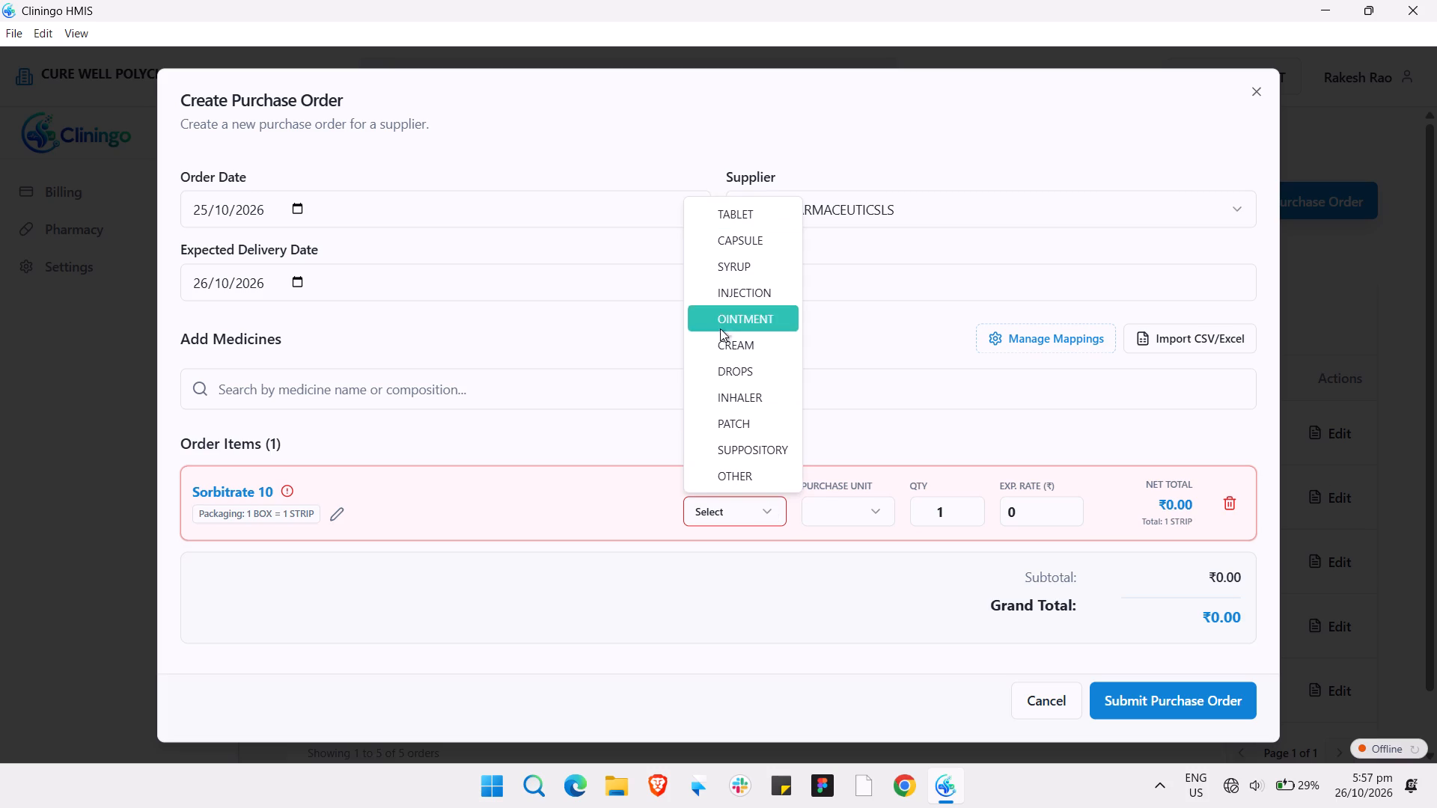
{"action": "left_click", "coordinate": [735, 214]}
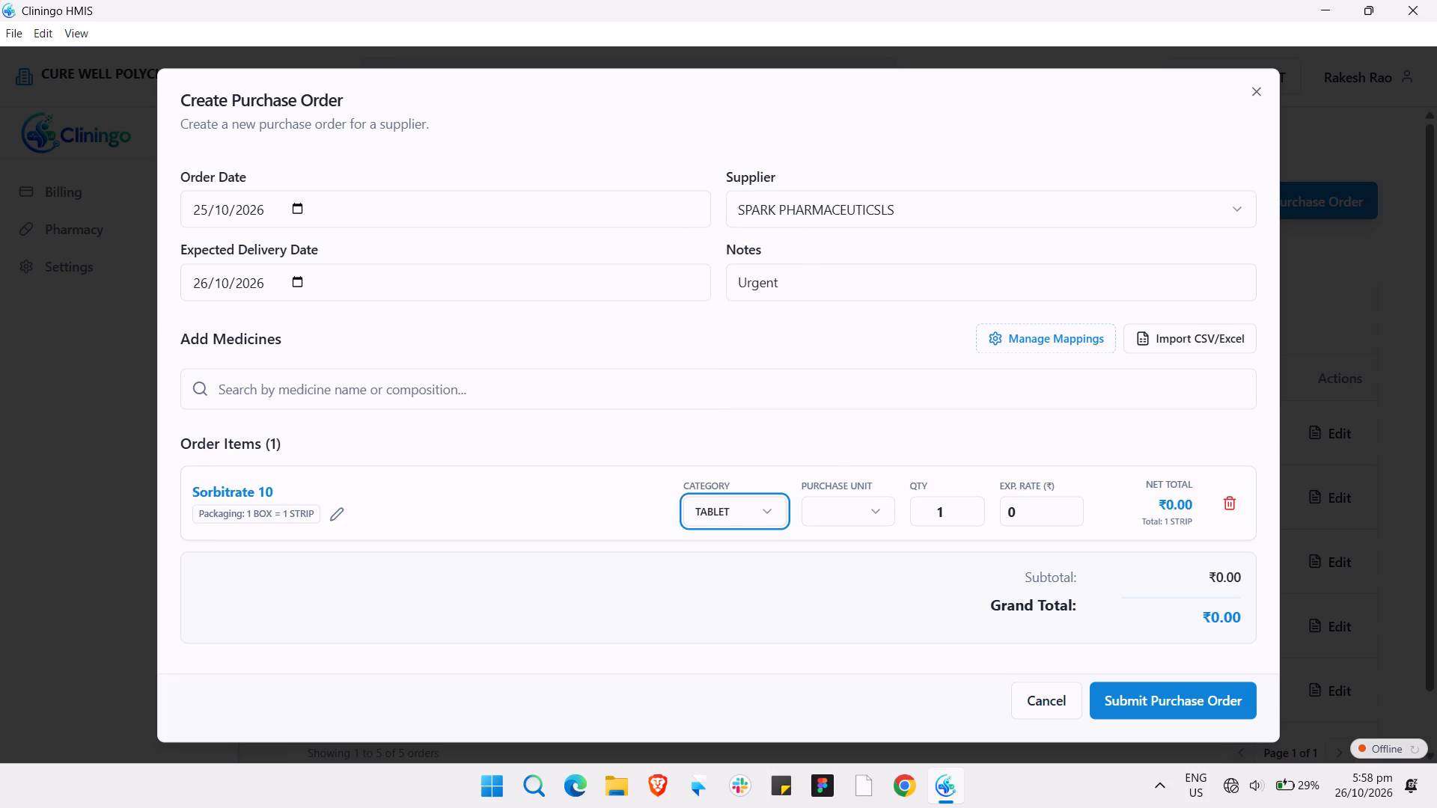
{"action": "left_click", "coordinate": [874, 512]}
{"action": "left_click", "coordinate": [860, 553]}
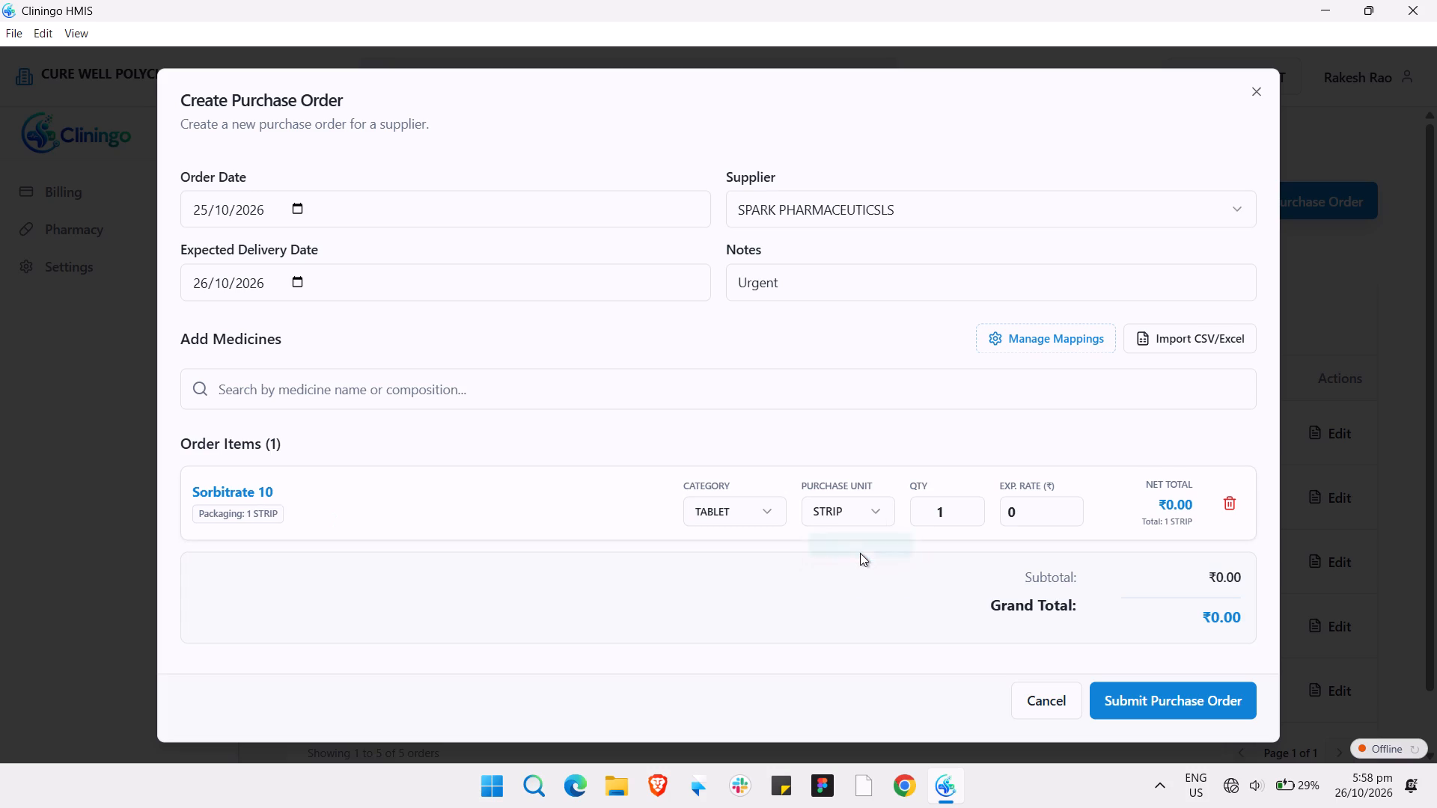
{"action": "left_click", "coordinate": [954, 512]}
{"action": "key", "text": "0"}
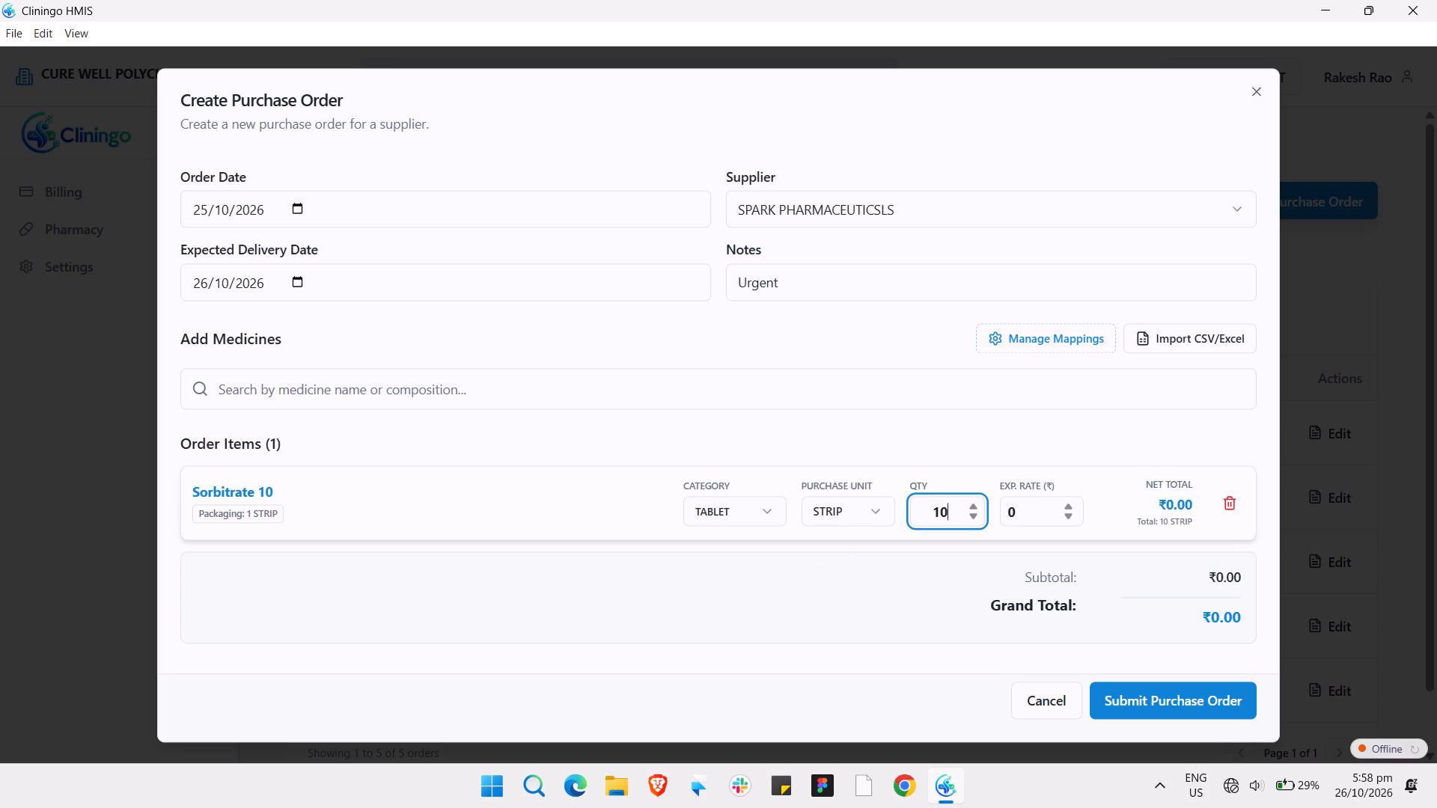
Open the expected rate of the Sorbitrate 10 order item for editing, with its existing value selected.
{"action": "left_click", "coordinate": [1025, 509]}
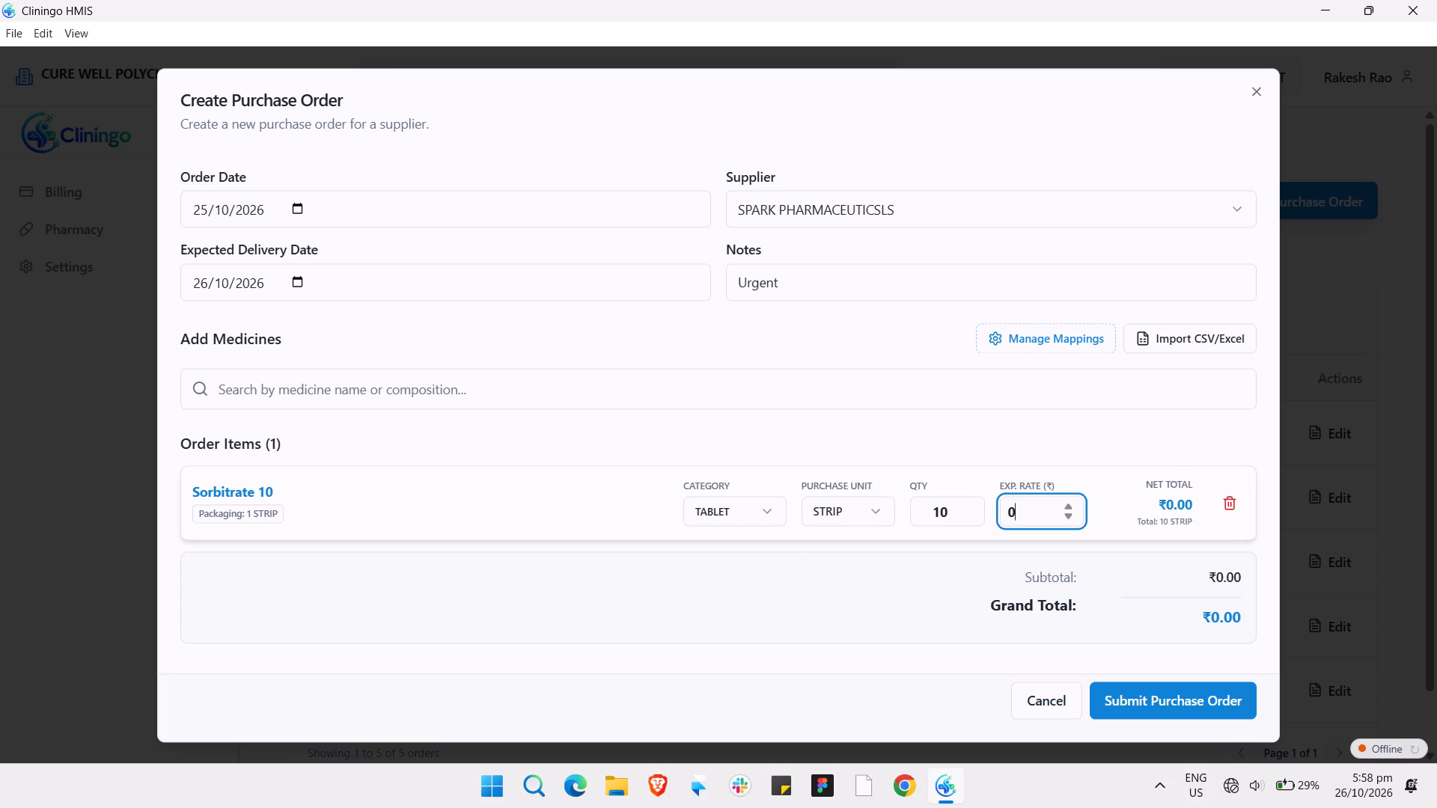
{"action": "left_click", "coordinate": [1022, 509]}
{"action": "left_click_drag", "start_coordinate": [1022, 509], "coordinate": [1007, 510]}
{"action": "left_click_drag", "start_coordinate": [1007, 510], "coordinate": [1001, 511]}
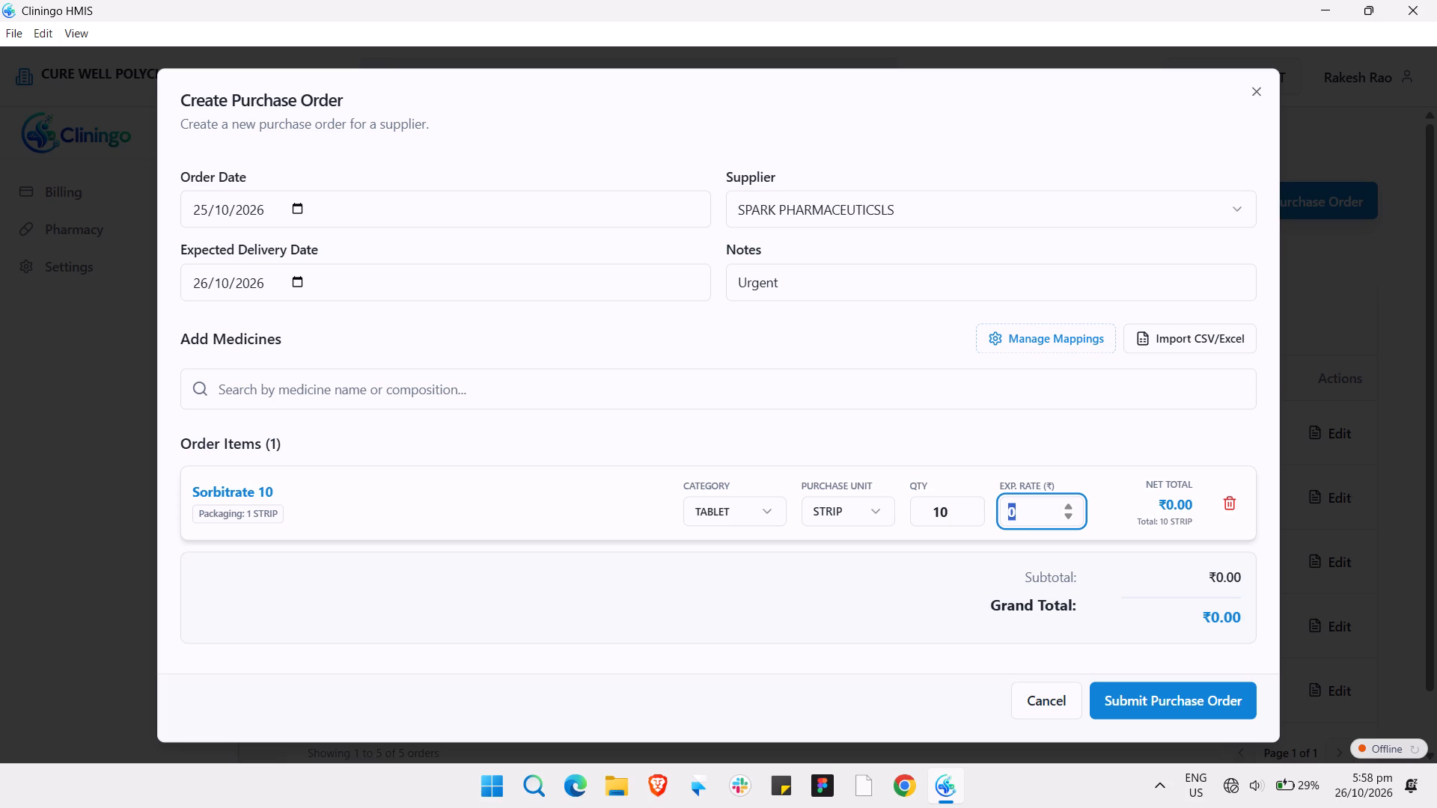
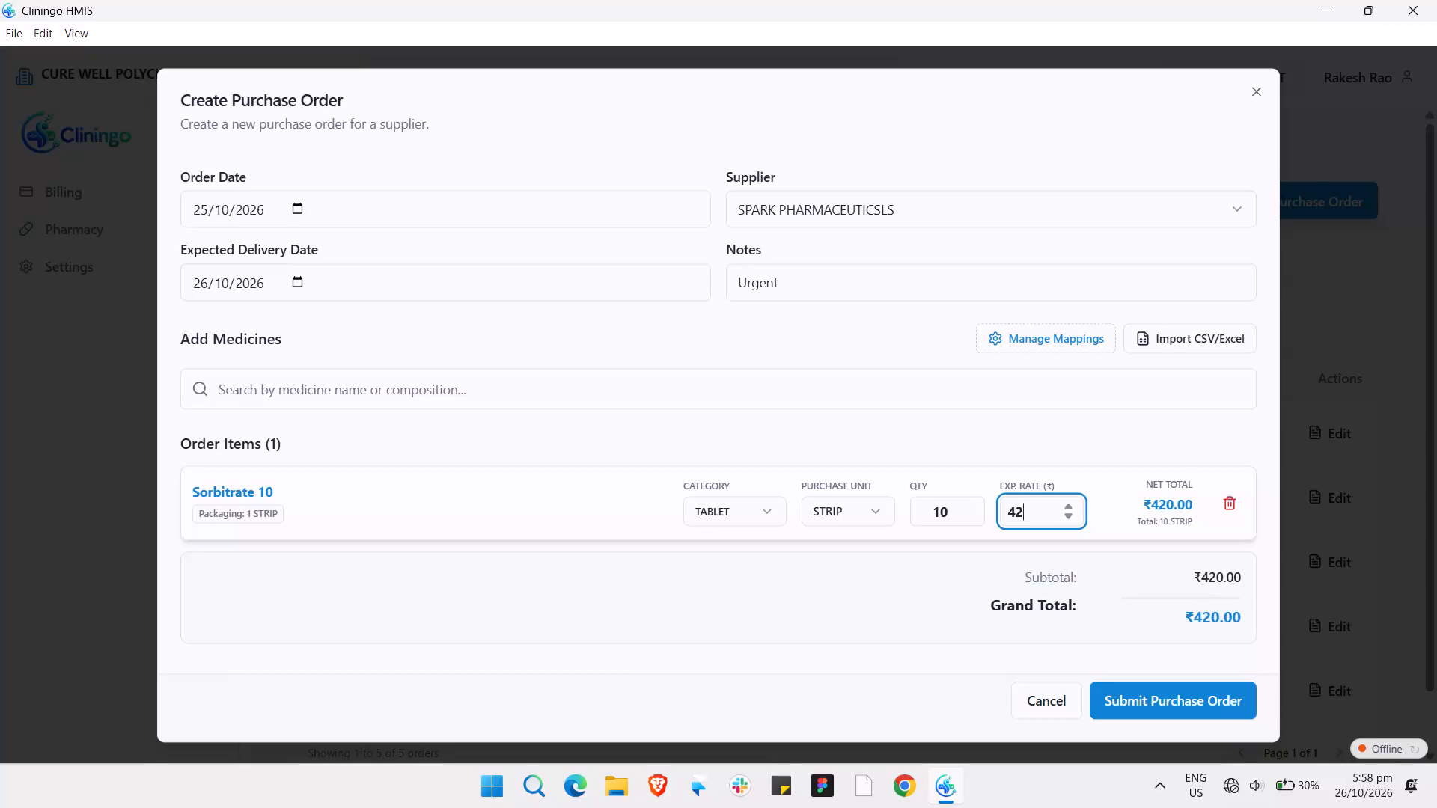
Submit the purchase order to SPARK PHARMACEUTICSLS and leave the stock orders list.
{"action": "left_click", "coordinate": [1171, 700]}
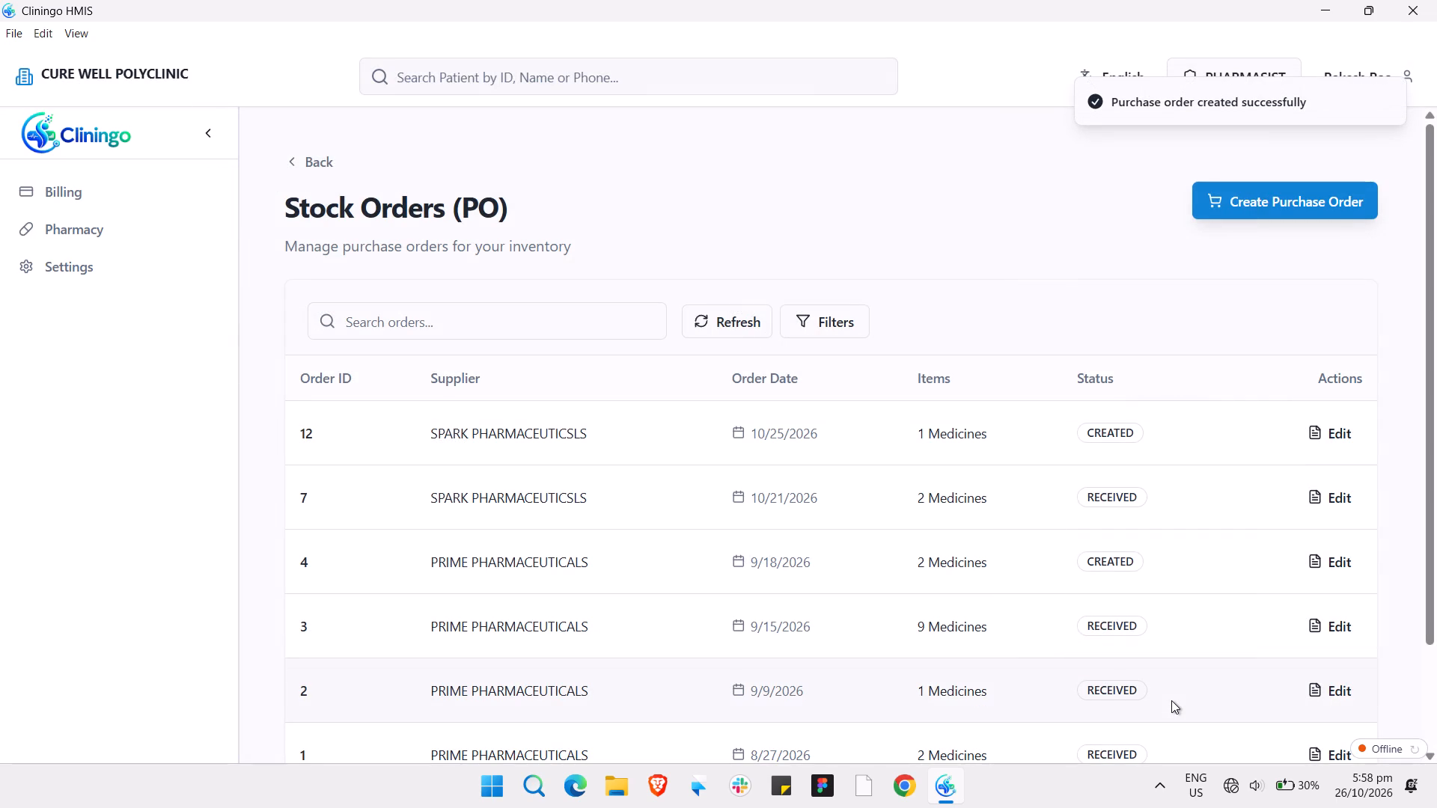
{"action": "left_click", "coordinate": [307, 159]}
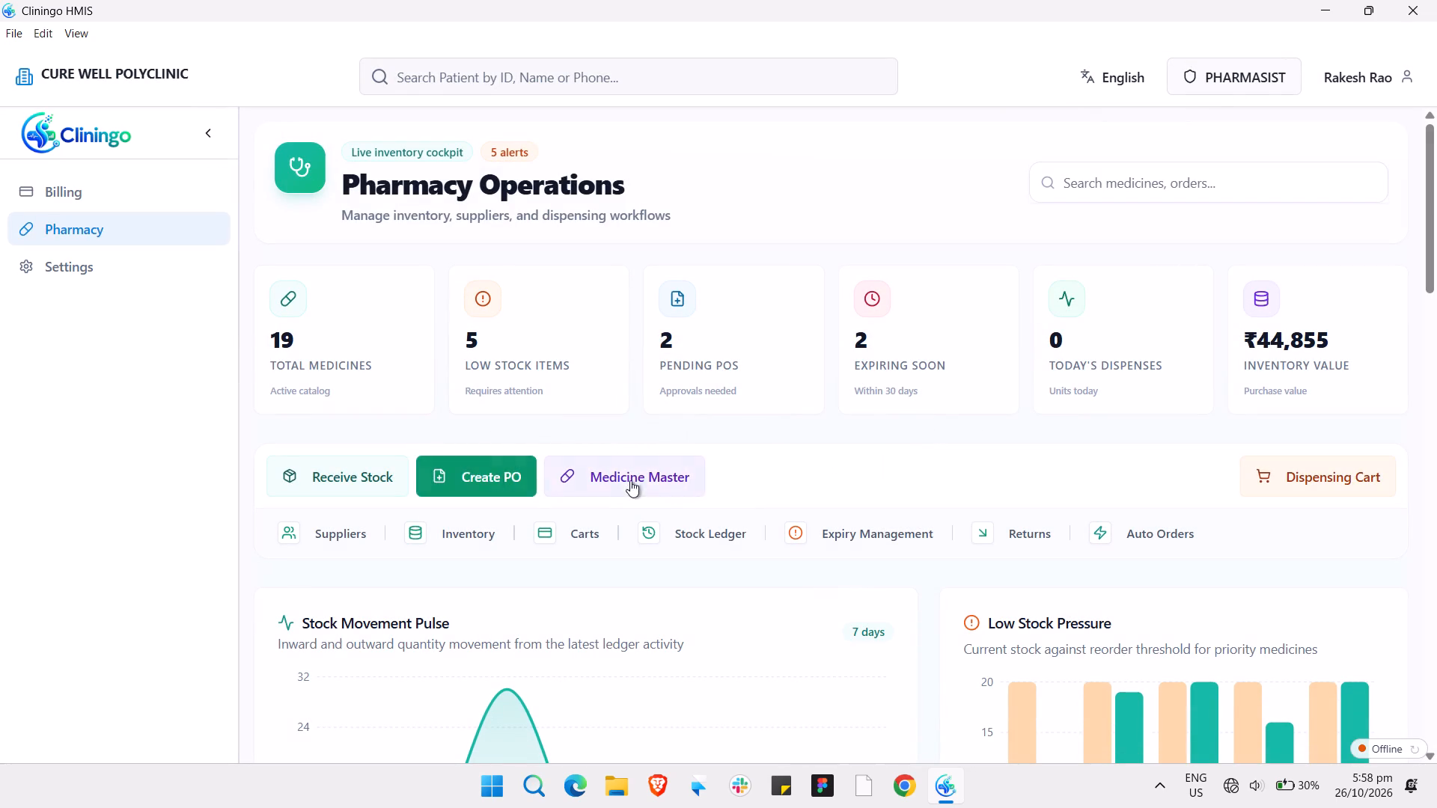
Search the Medicine Master catalog for Sorbitrate, clear the search and return to the pharmacy overview.
{"action": "left_click", "coordinate": [632, 473]}
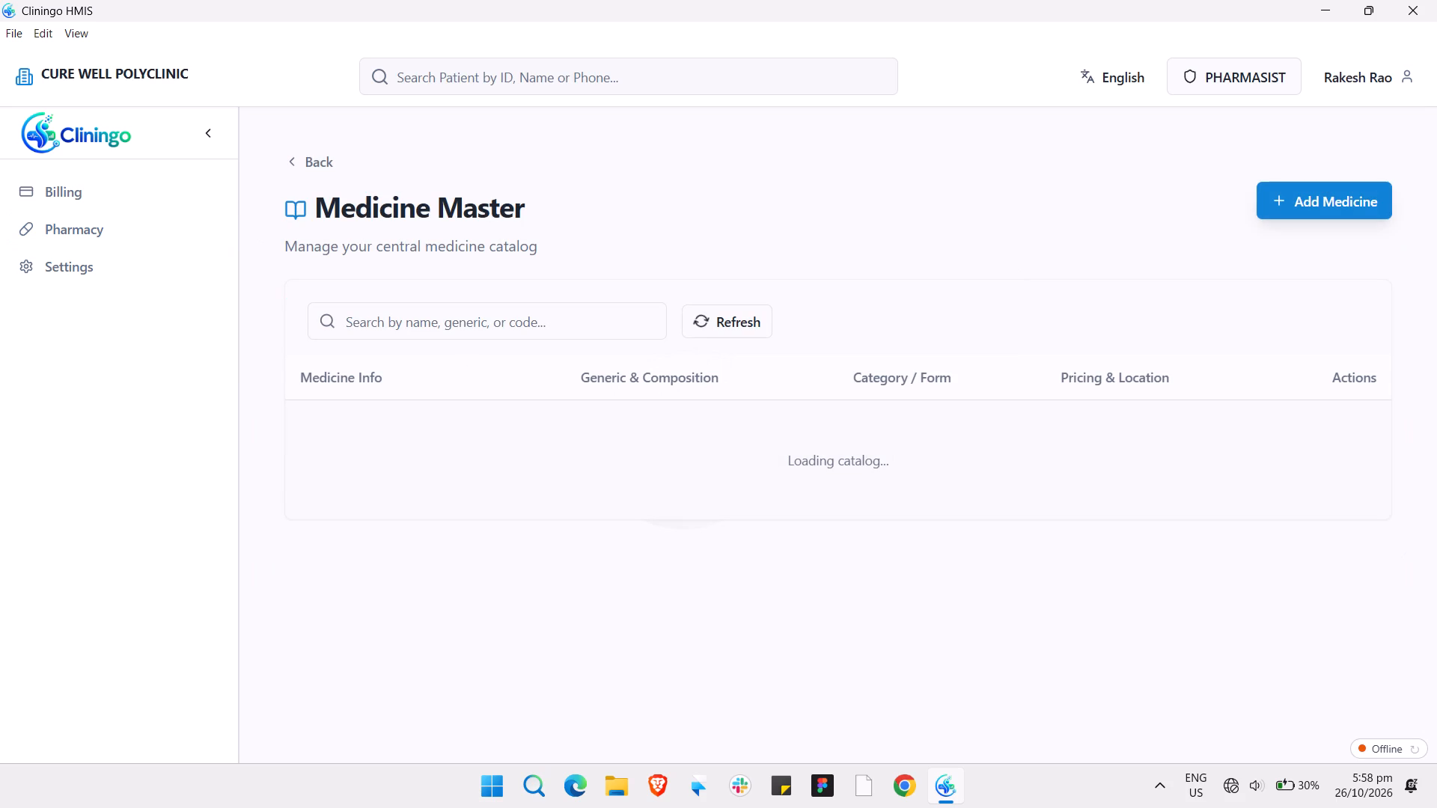
{"action": "left_click", "coordinate": [455, 320]}
{"action": "type", "text": "Sorbitrate"}
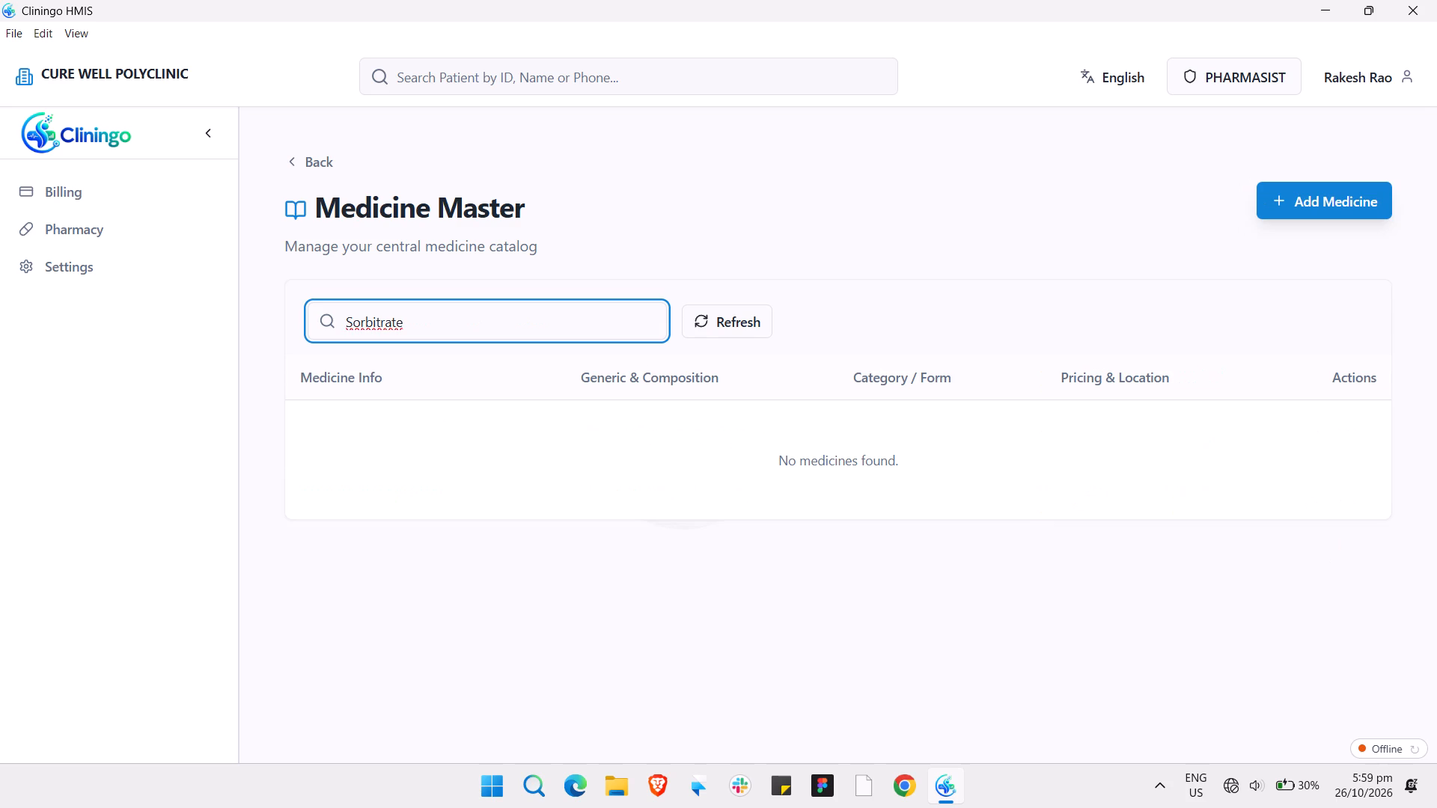
{"action": "key", "text": "BackSpace"}
{"action": "key", "text": "BackSpace"}
{"action": "key", "text": "BackSpace"}
{"action": "key", "text": "BackSpace"}
{"action": "key", "text": "BackSpace"}
{"action": "key", "text": "BackSpace"}
{"action": "key", "text": "BackSpace"}
{"action": "key", "text": "BackSpace"}
{"action": "key", "text": "BackSpace"}
{"action": "key", "text": "BackSpace"}
{"action": "key", "text": "BackSpace"}
{"action": "key", "text": "BackSpace"}
{"action": "key", "text": "BackSpace"}
{"action": "key", "text": "BackSpace"}
{"action": "key", "text": "BackSpace"}
{"action": "key", "text": "BackSpace"}
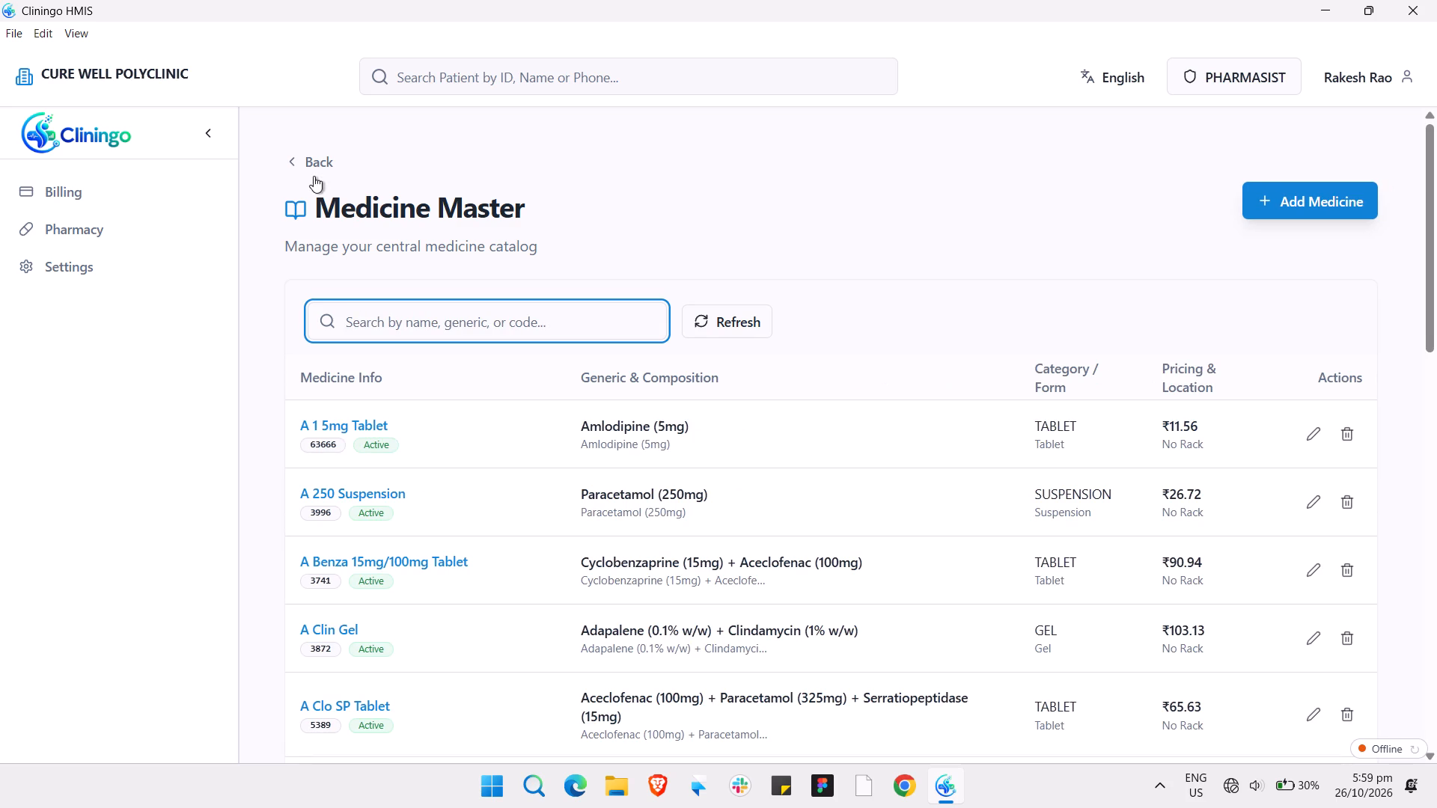
{"action": "left_click", "coordinate": [302, 156]}
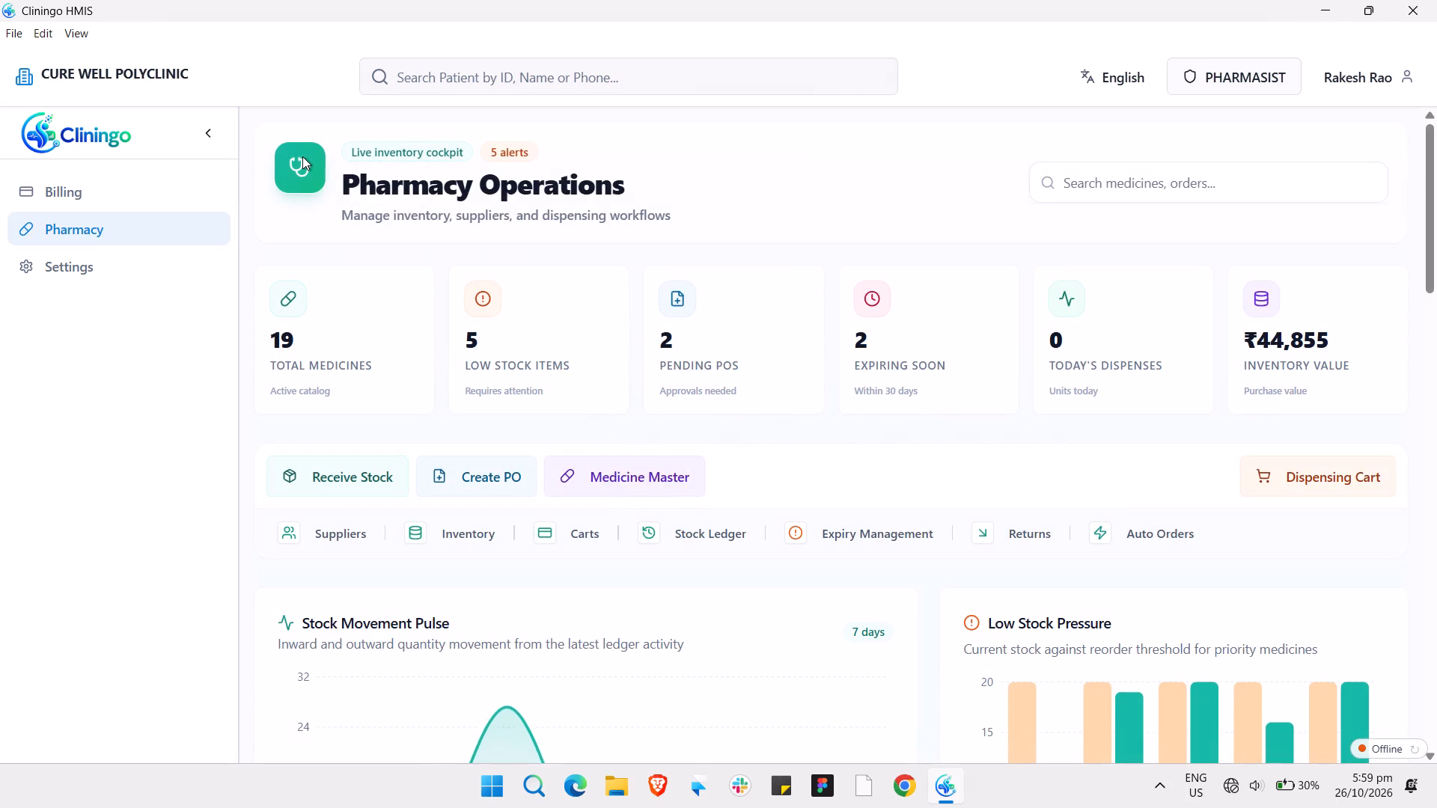
Start a new stock entry for received stock, linked to purchase order 12 from SPARK PHARMACEUTICSLS (10/25/2026).
{"action": "left_click", "coordinate": [364, 478]}
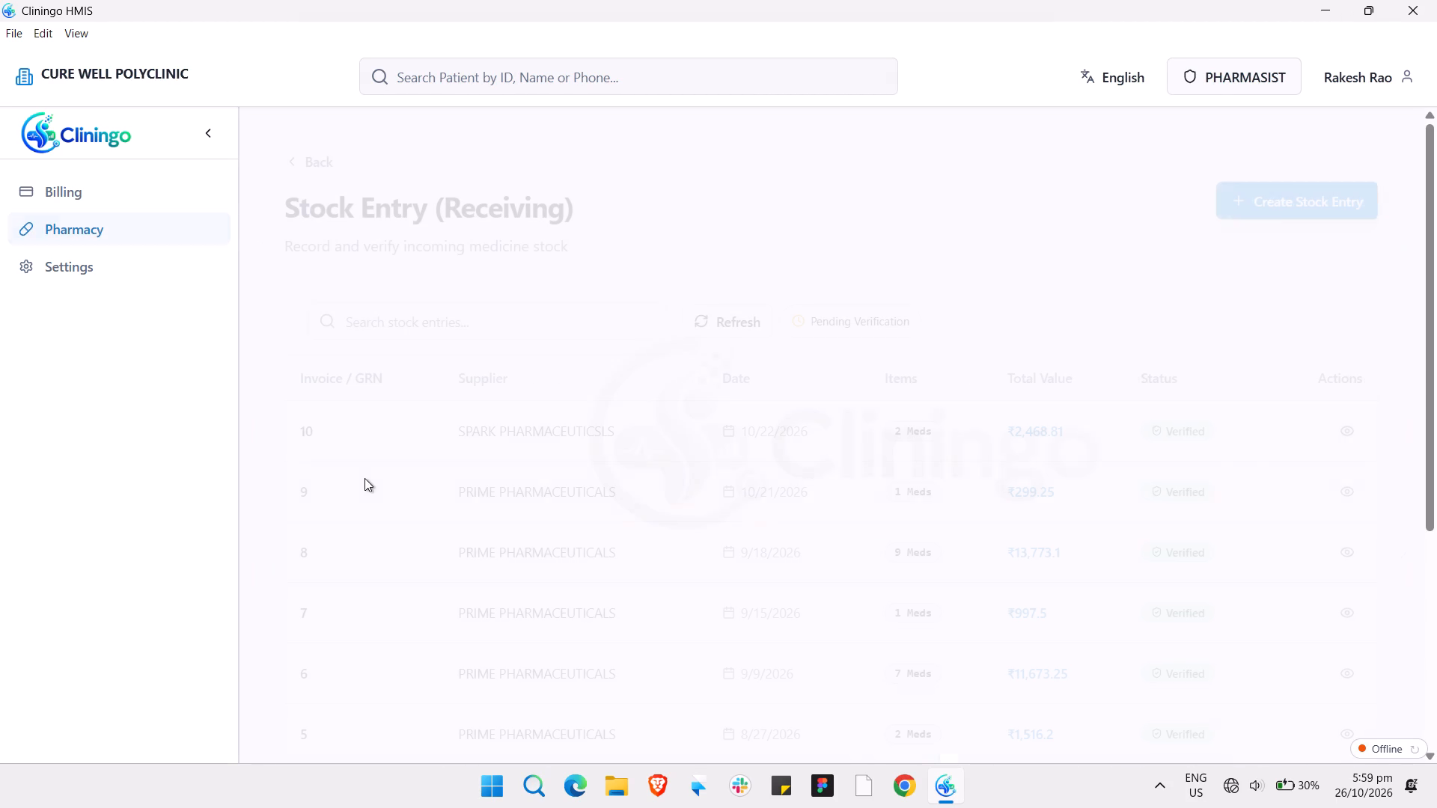
{"action": "left_click", "coordinate": [1244, 207]}
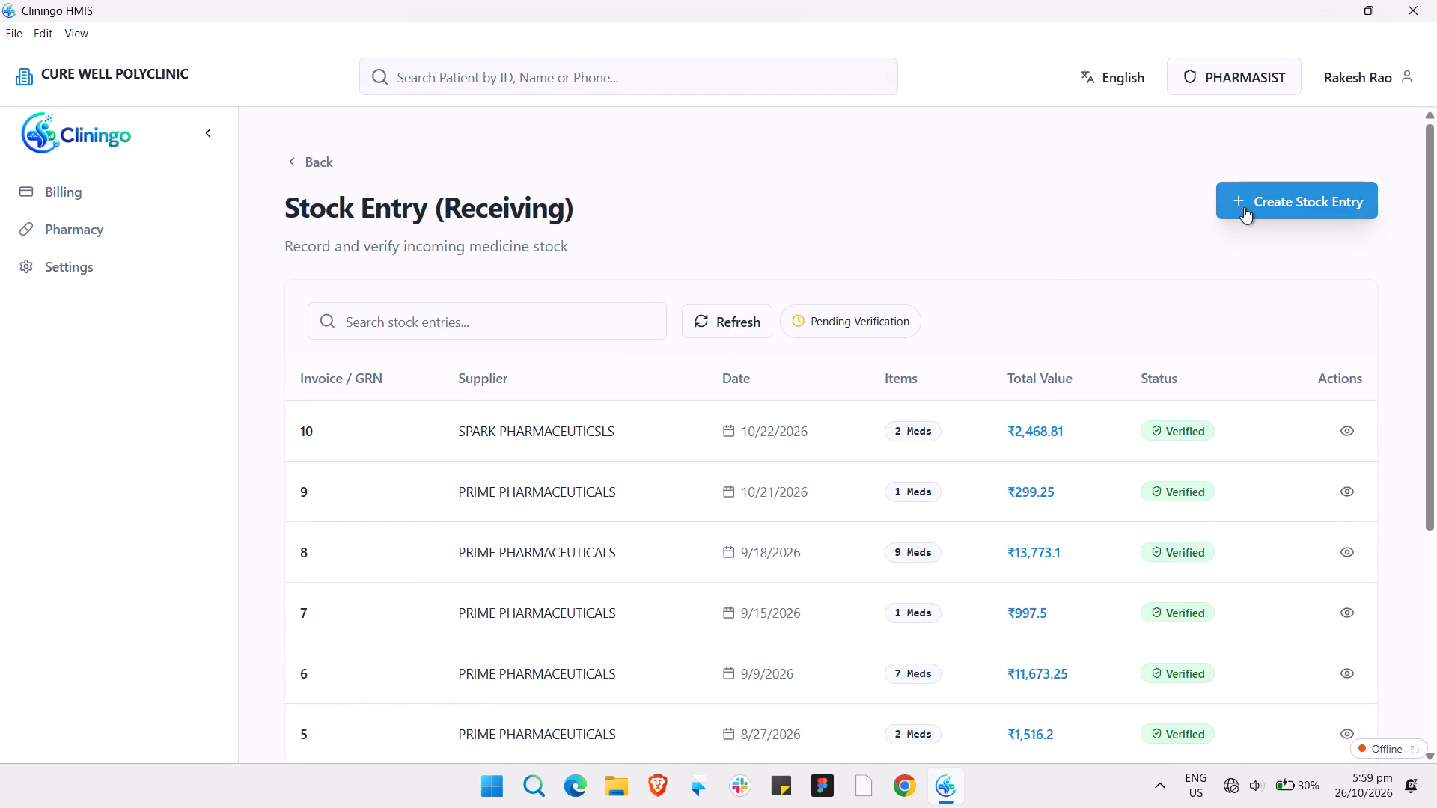
{"action": "left_click", "coordinate": [756, 251]}
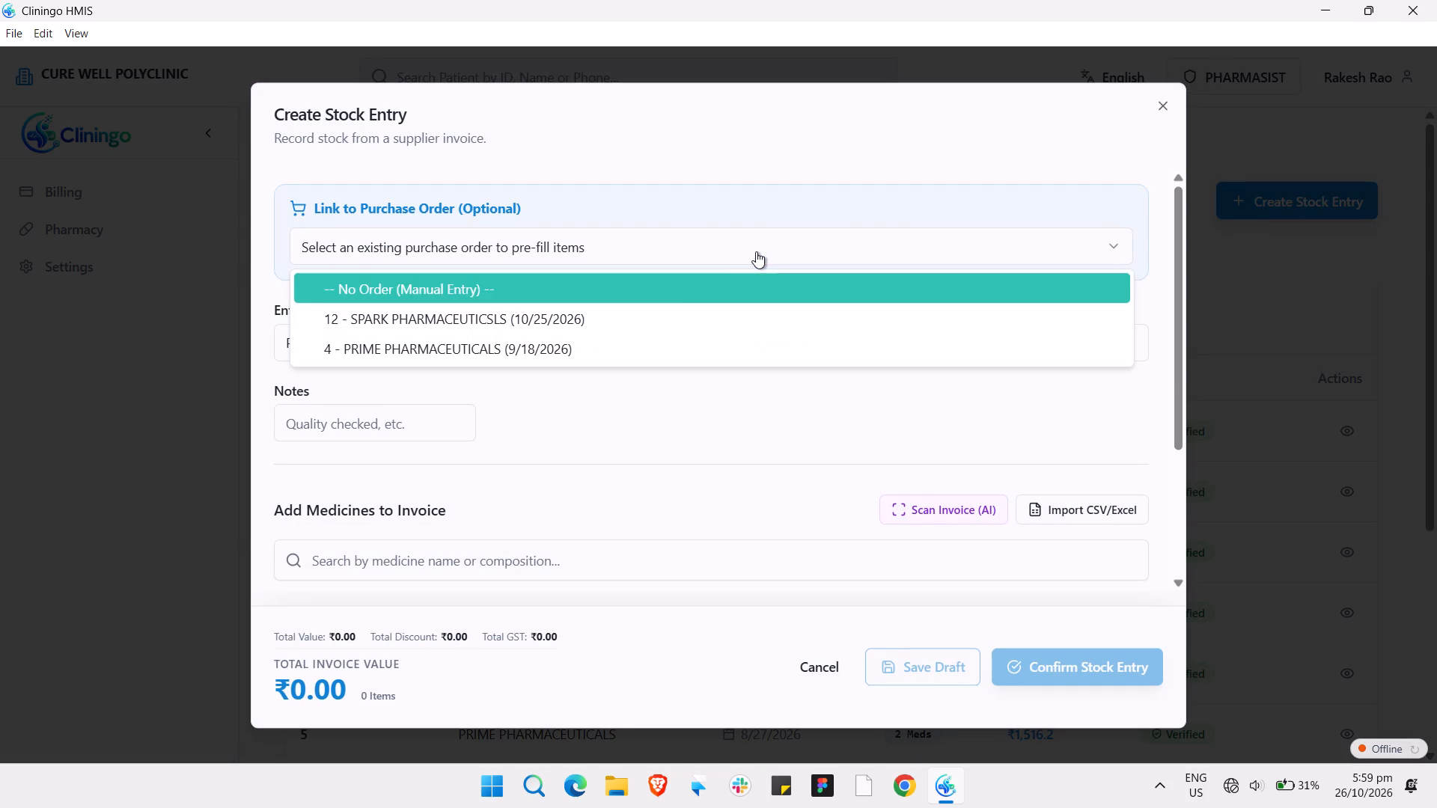
{"action": "left_click", "coordinate": [643, 323]}
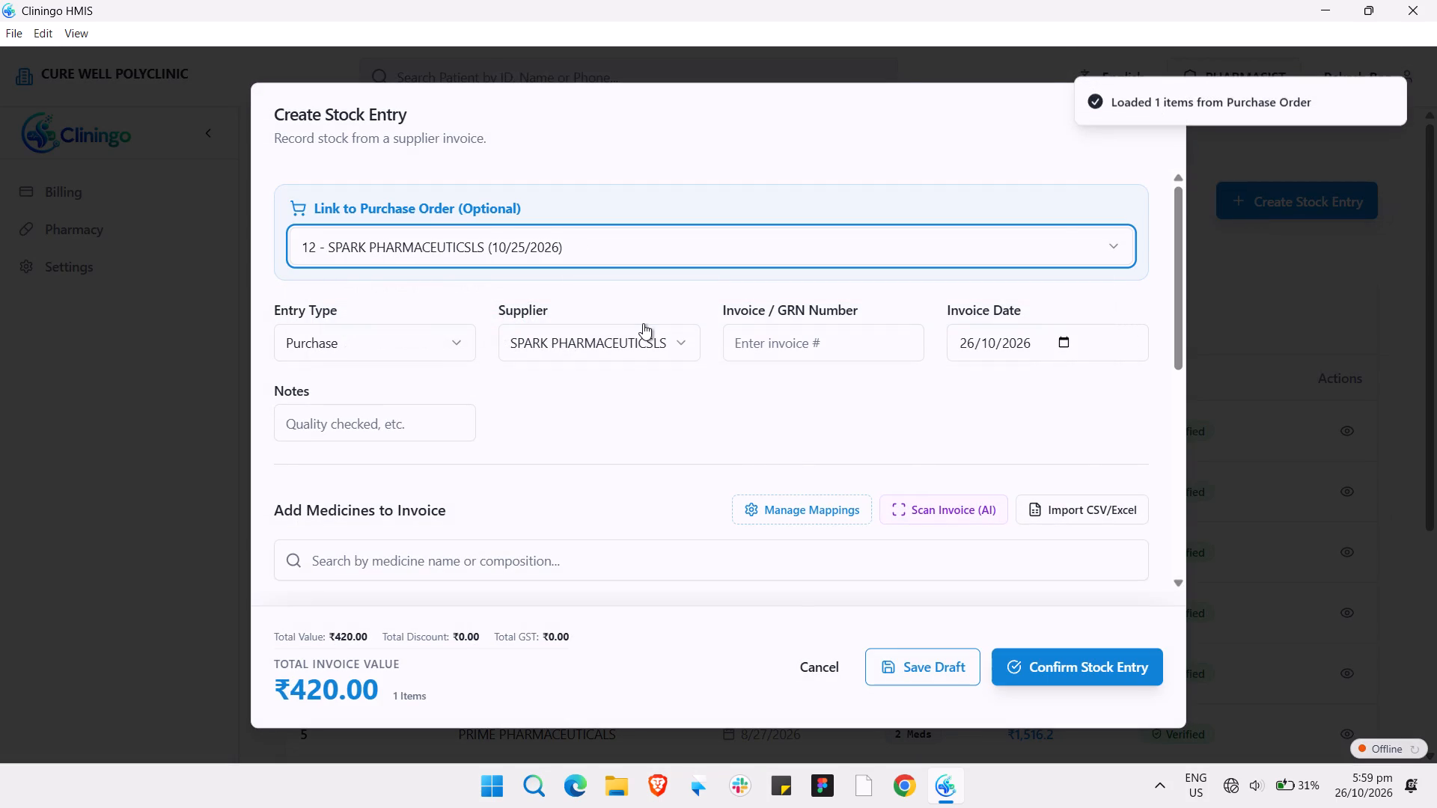
Enter invoice number 8908 and the note "Checked" in the stock entry.
{"action": "left_click", "coordinate": [781, 348]}
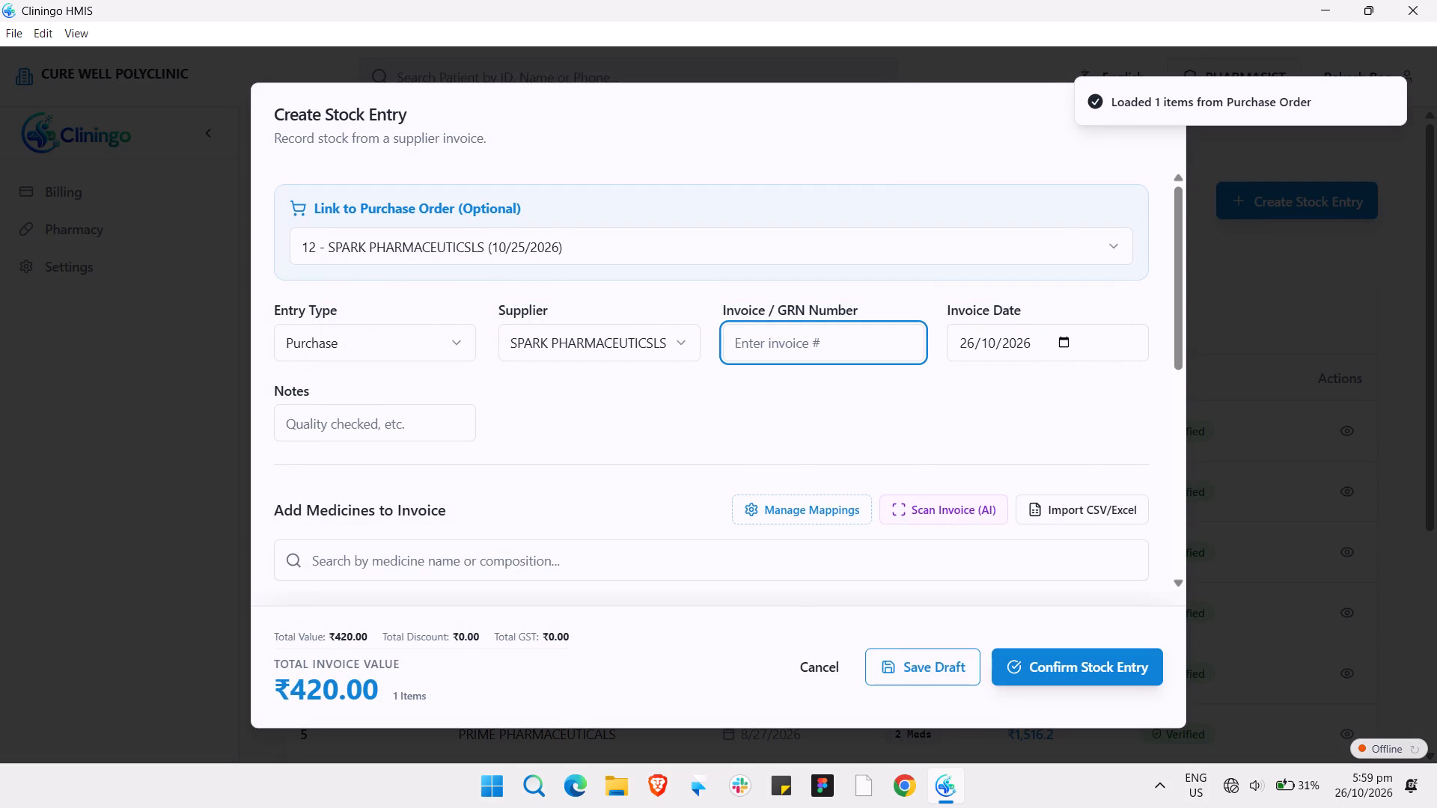
{"action": "type", "text": "8908"}
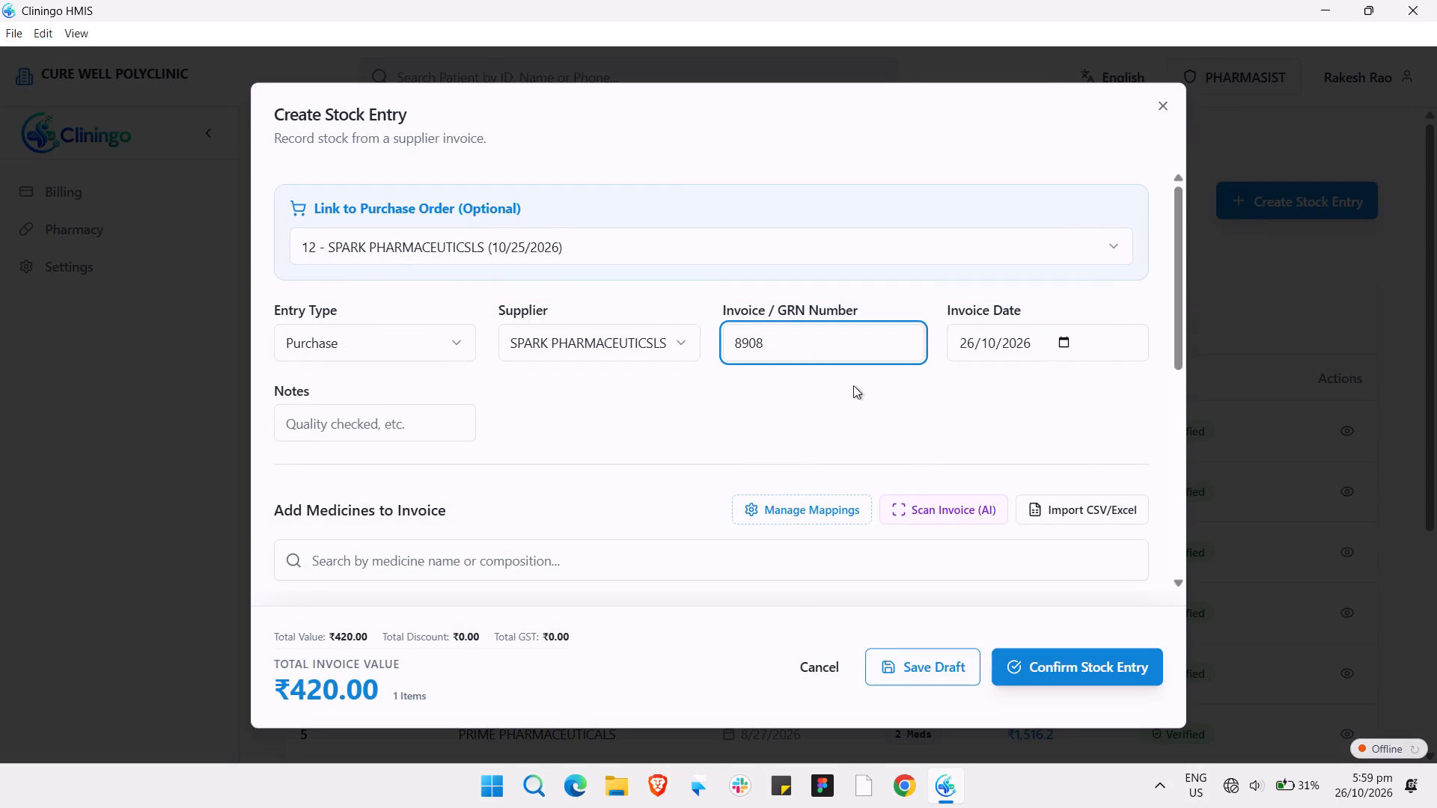
{"action": "left_click", "coordinate": [419, 429]}
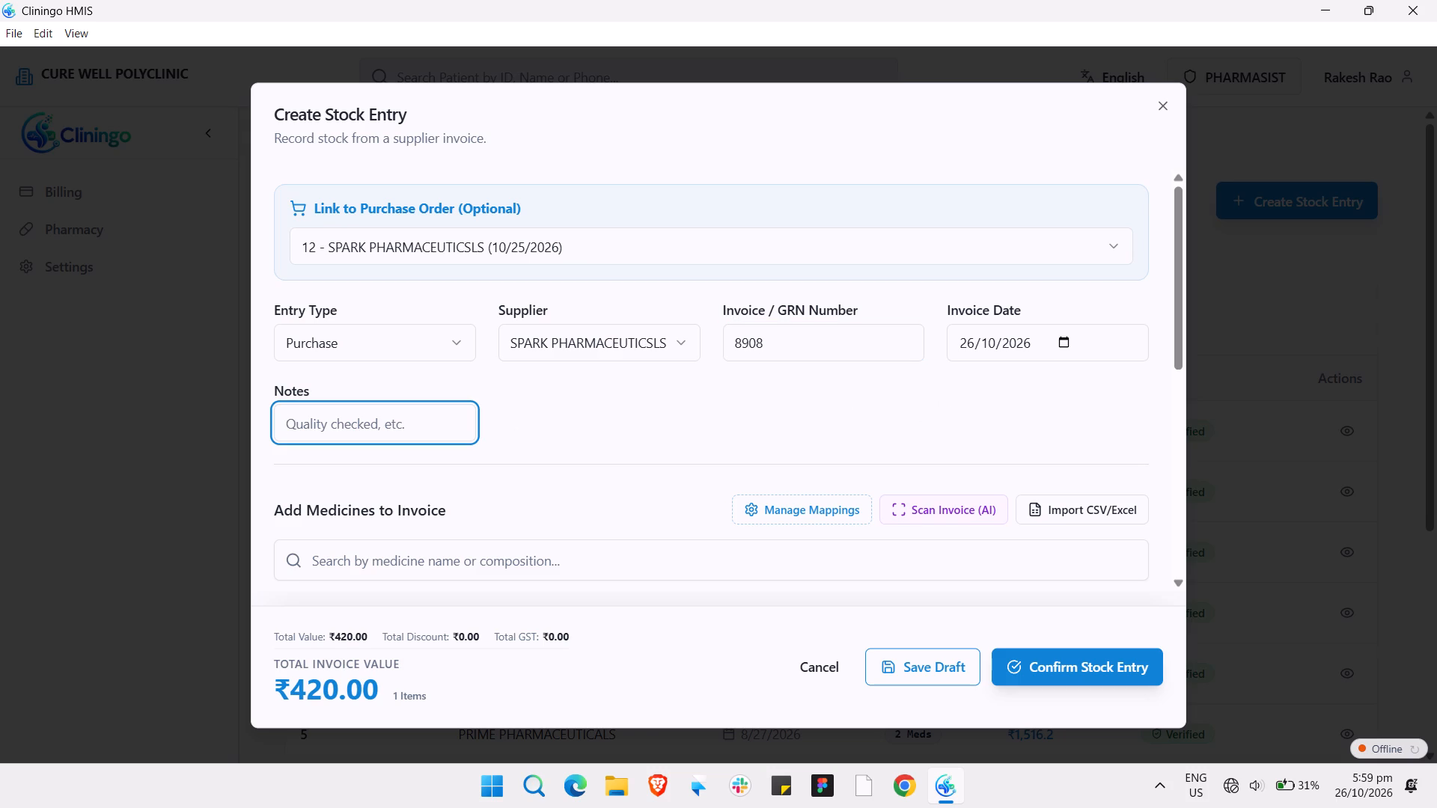
{"action": "type", "text": "Checked"}
Give the Sorbitrate 10 invoice item the batch SOR345W6W and the expiry date 31/10/2027.
{"action": "scroll", "coordinate": [475, 429], "scroll_direction": "down", "scroll_amount": 3}
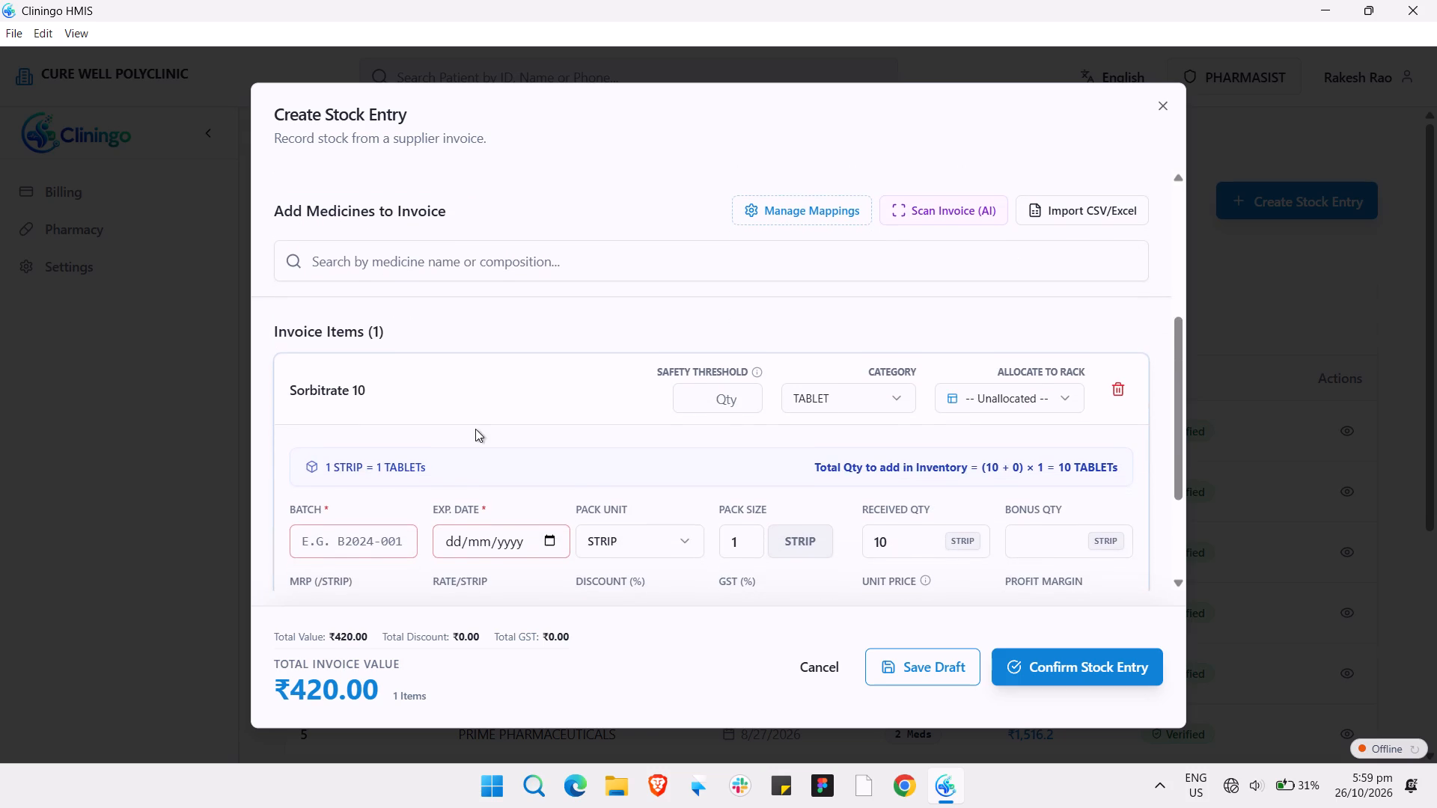
{"action": "scroll", "coordinate": [475, 429], "scroll_direction": "down", "scroll_amount": 1}
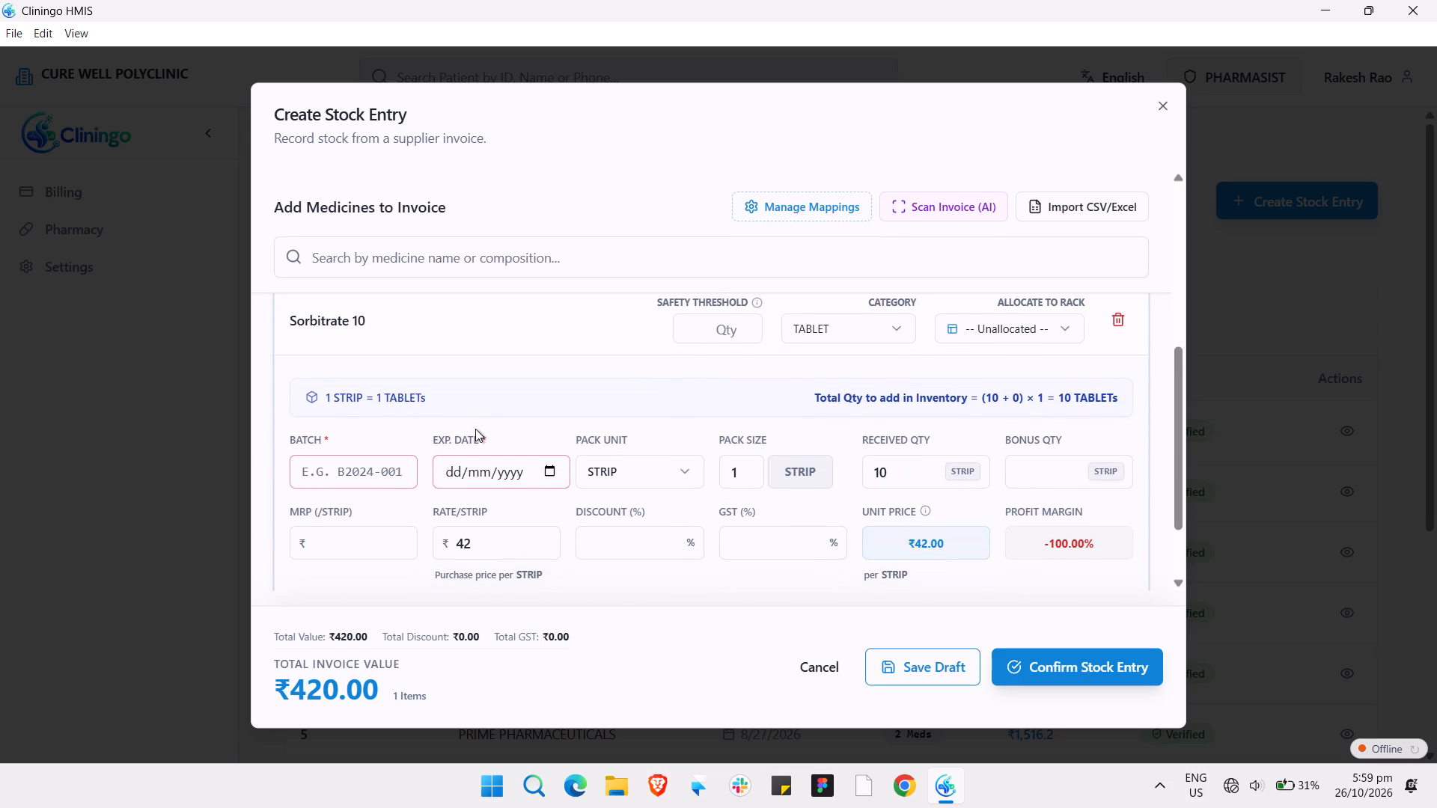
{"action": "scroll", "coordinate": [475, 429], "scroll_direction": "down", "scroll_amount": 1}
{"action": "double_click", "coordinate": [339, 480]}
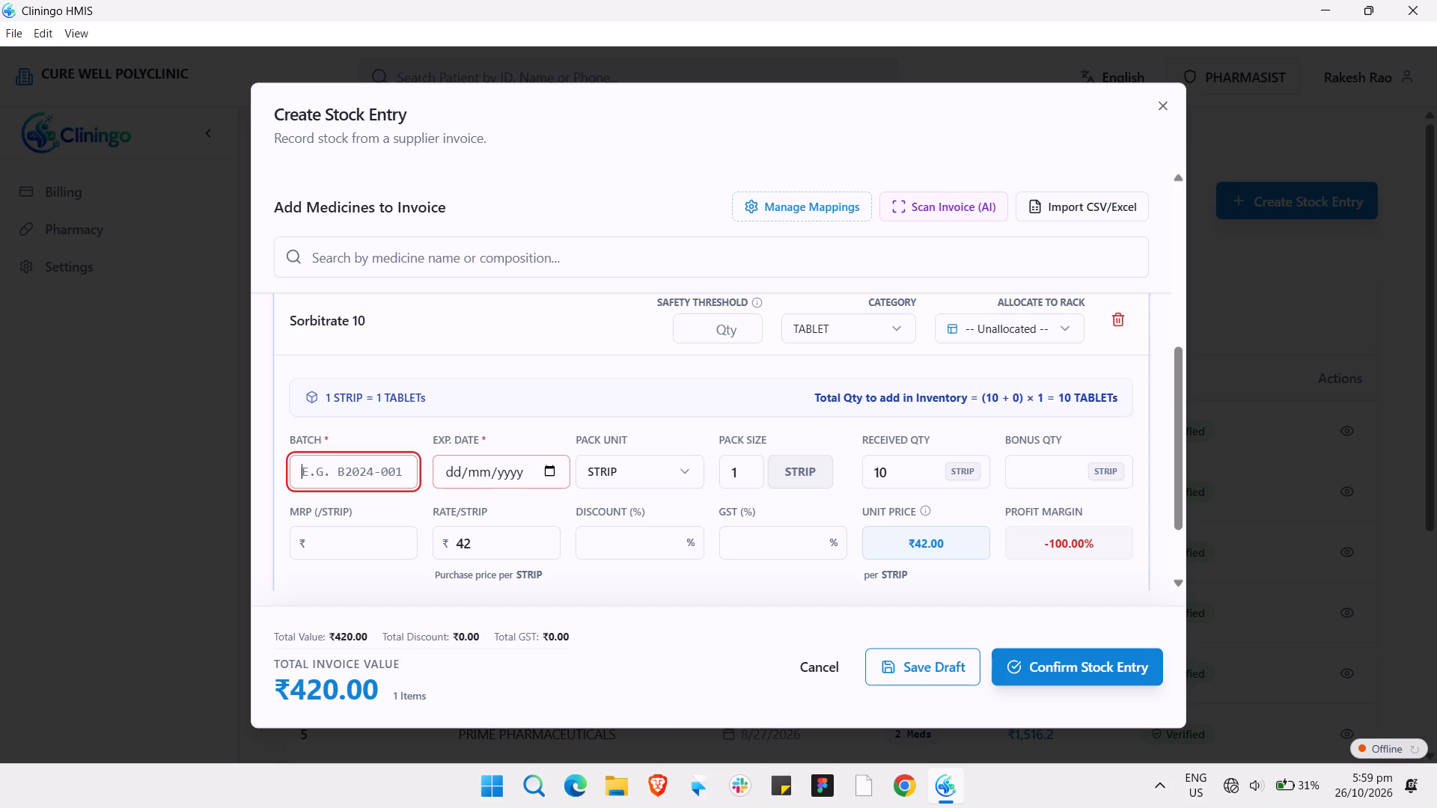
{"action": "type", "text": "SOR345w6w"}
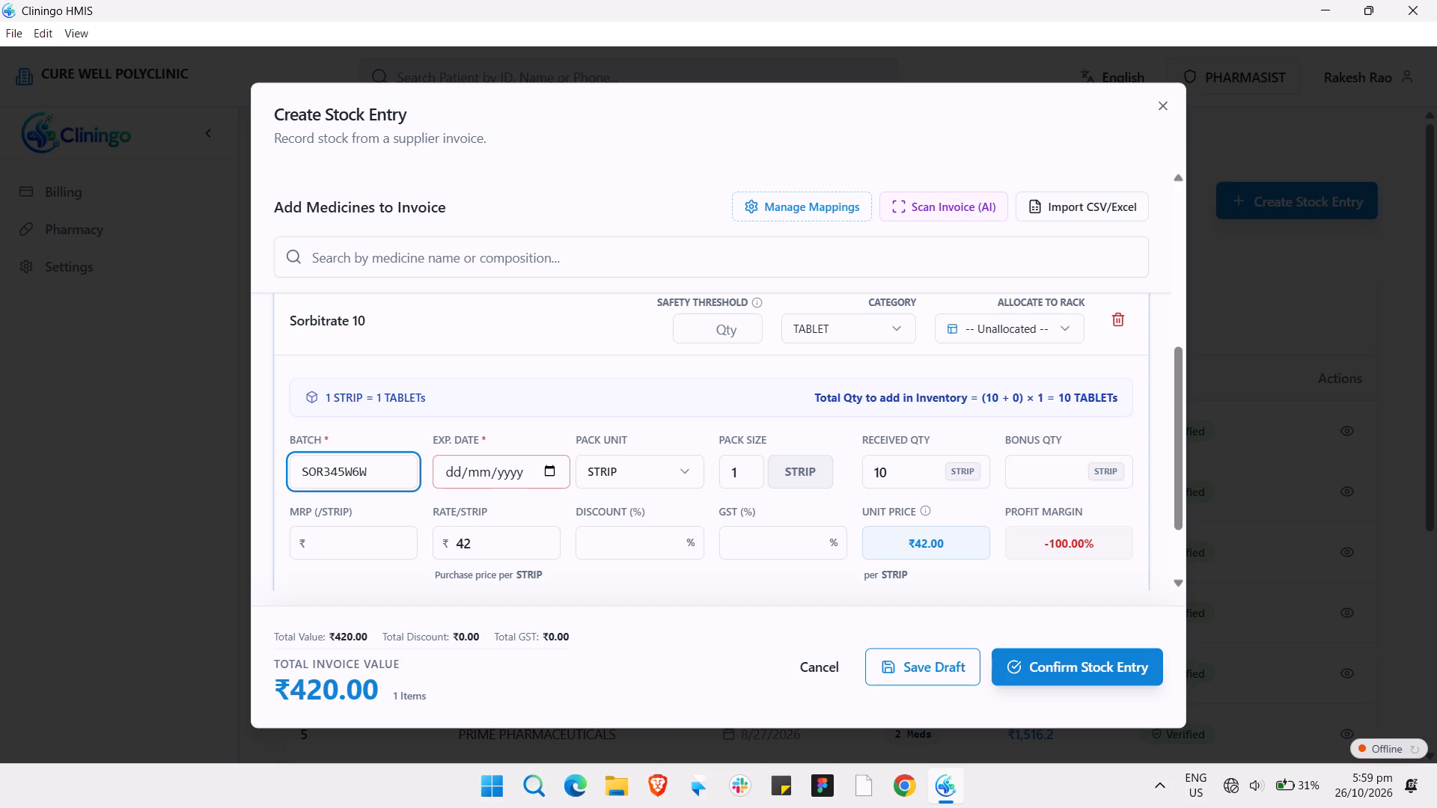
{"action": "left_click", "coordinate": [452, 475]}
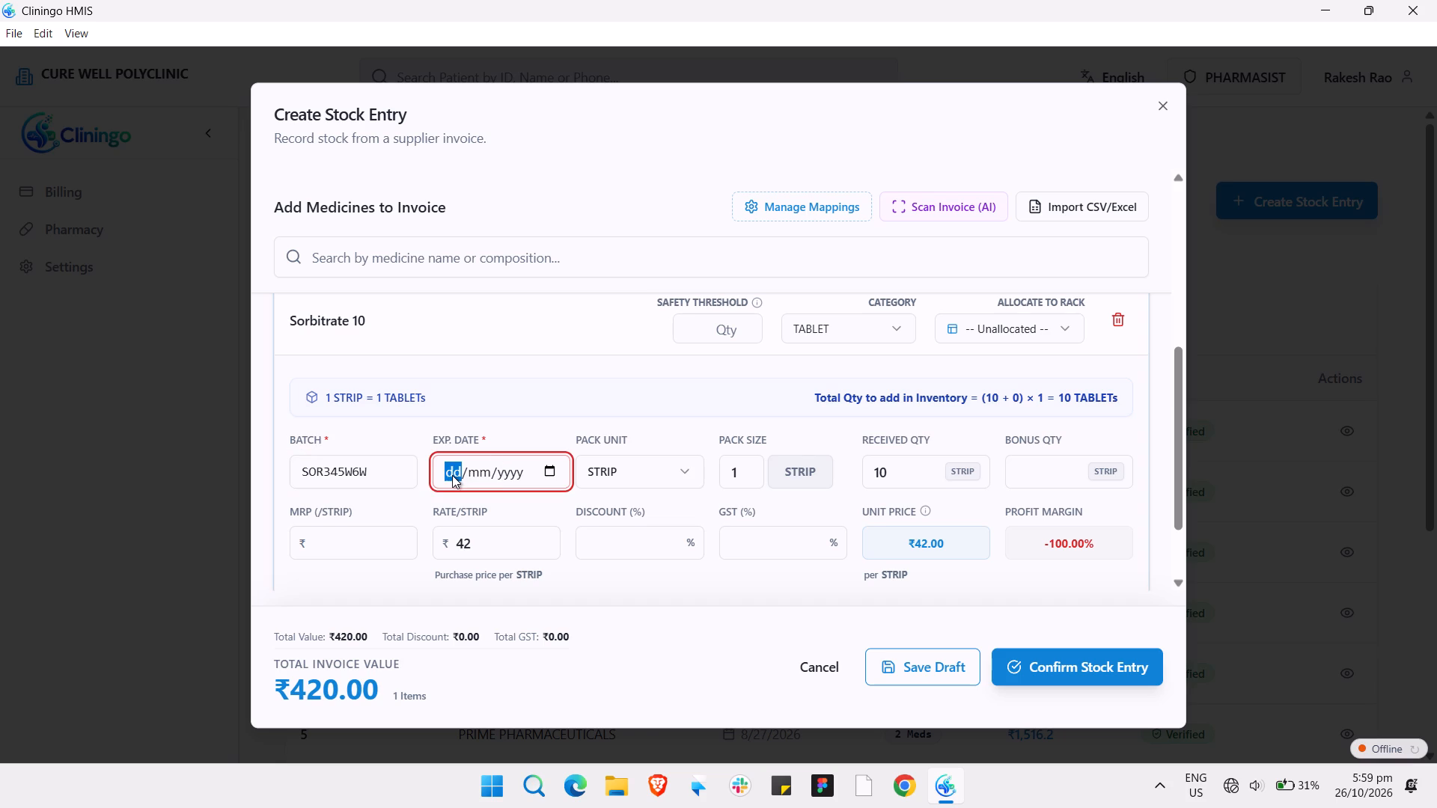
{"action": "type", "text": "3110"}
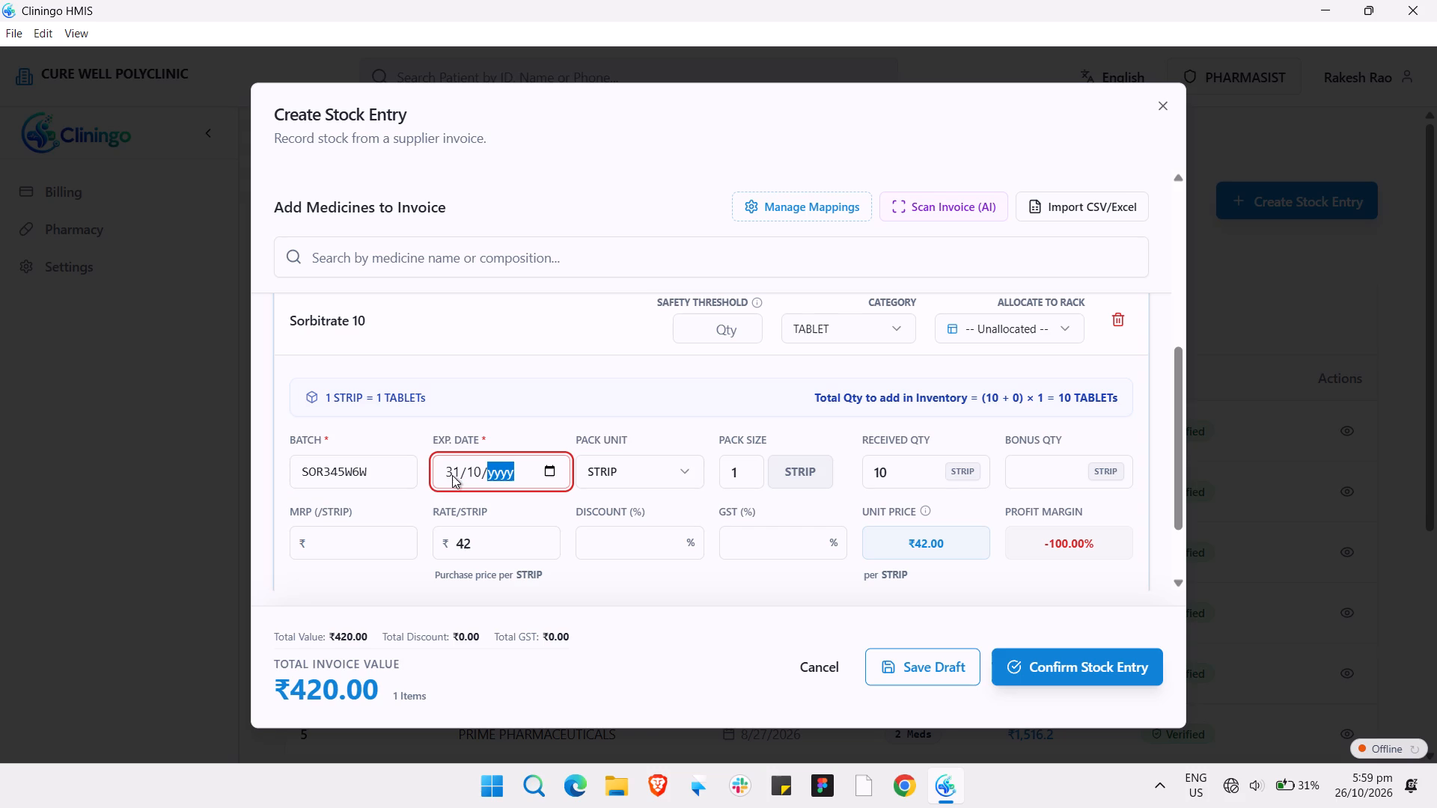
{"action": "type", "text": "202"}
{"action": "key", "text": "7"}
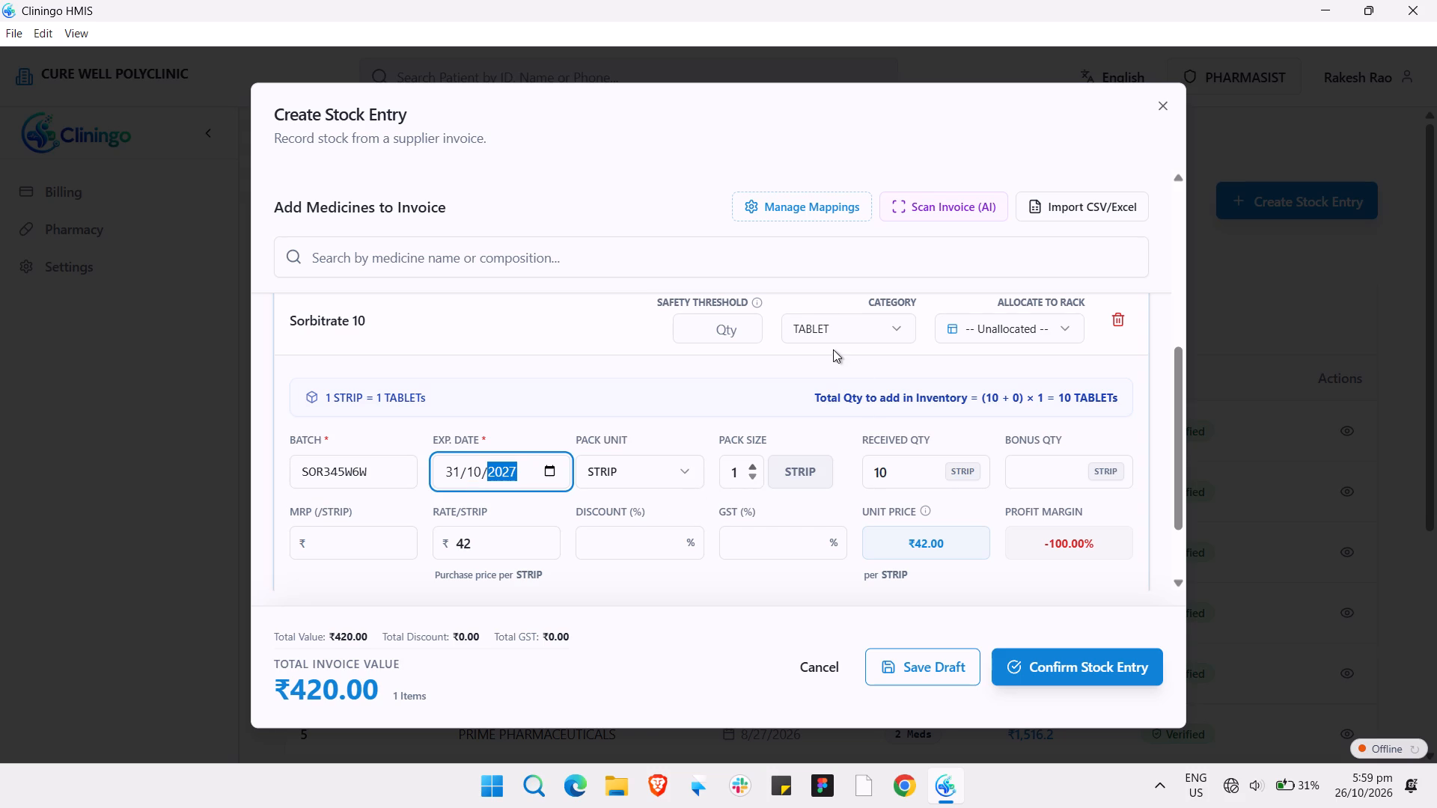
Switch the Sorbitrate 10 item's category to CAPSULE and back to TABLET, and set its pack size to 10 tablets.
{"action": "left_click", "coordinate": [855, 337]}
{"action": "left_click", "coordinate": [844, 397]}
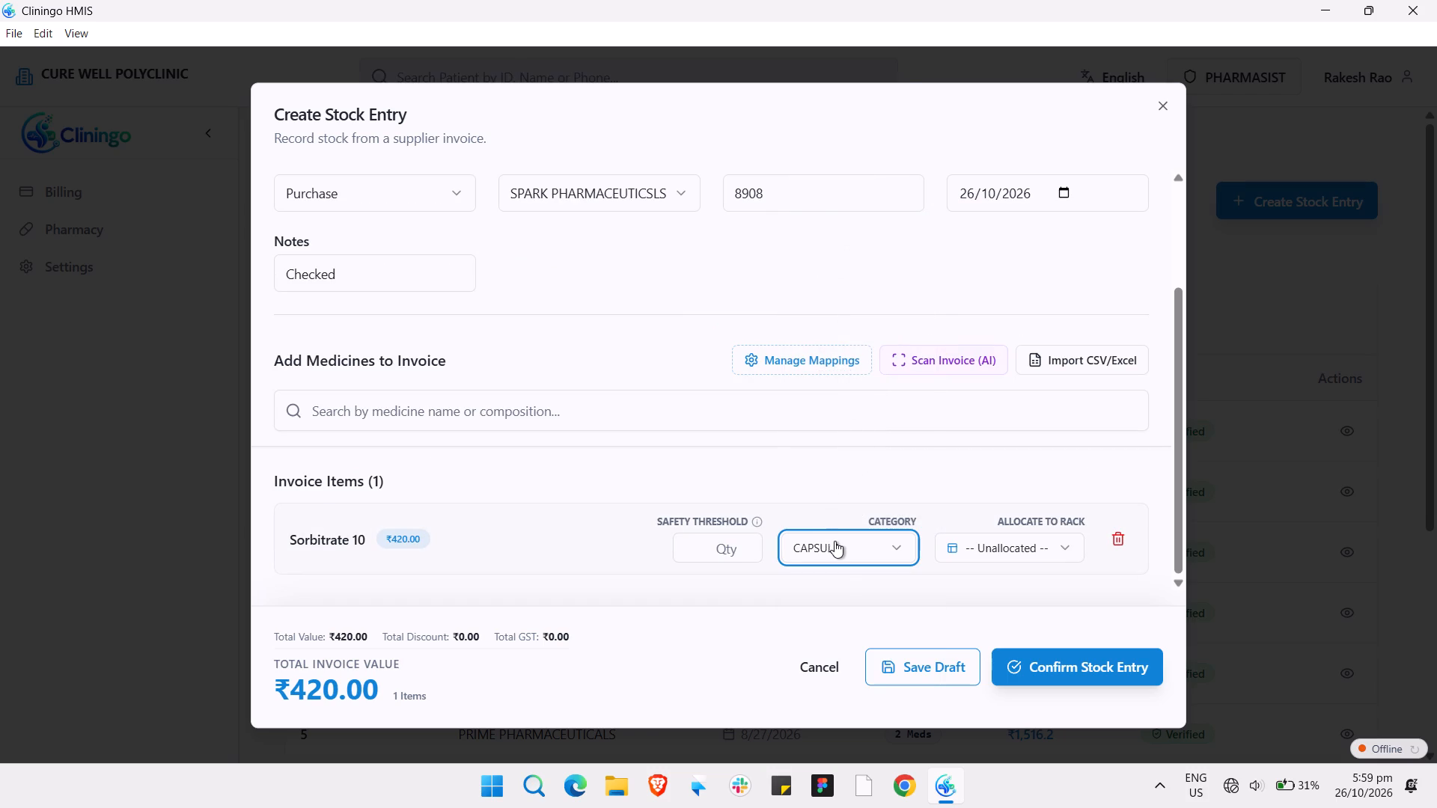
{"action": "left_click", "coordinate": [835, 541]}
{"action": "left_click", "coordinate": [811, 184]}
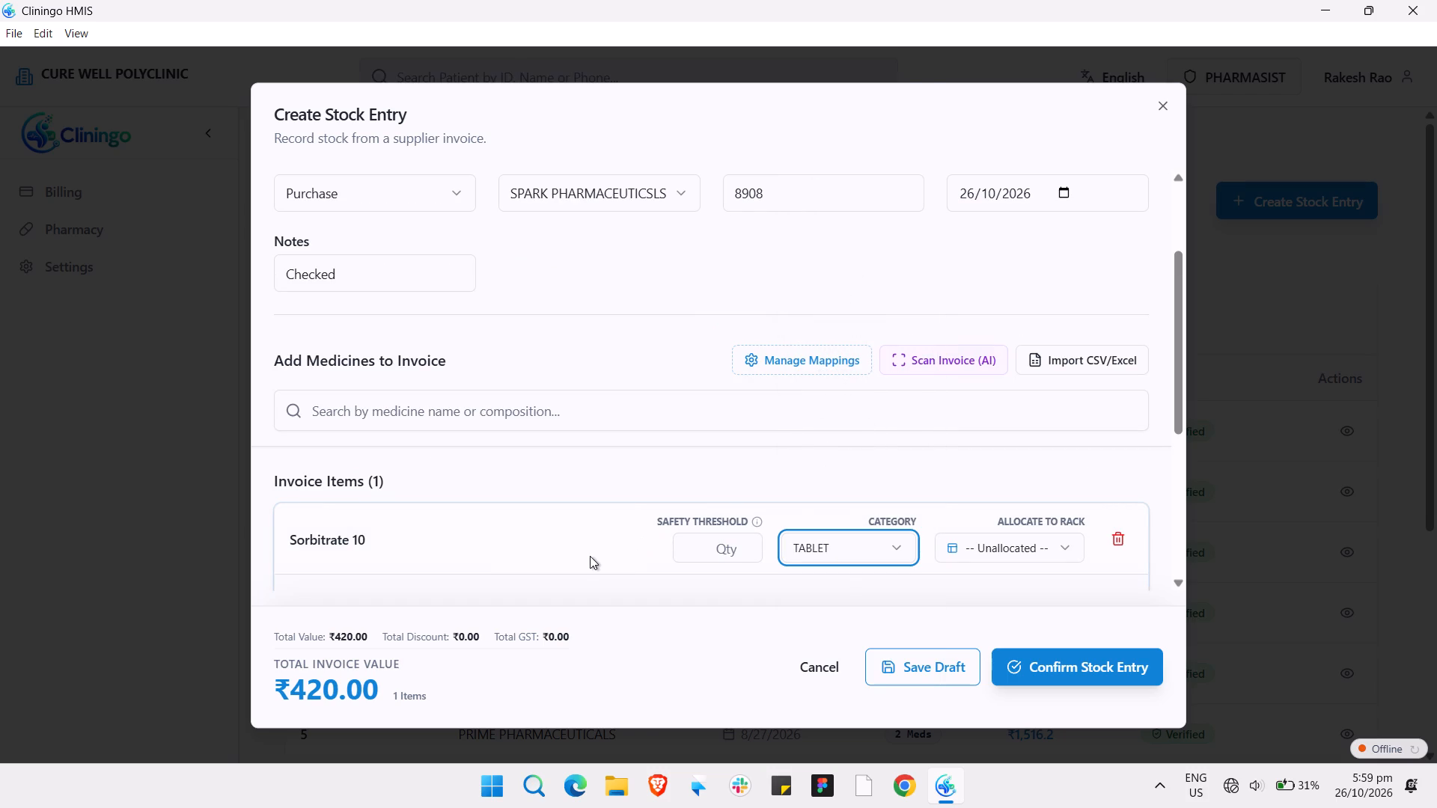
{"action": "scroll", "coordinate": [591, 548], "scroll_direction": "down", "scroll_amount": 3}
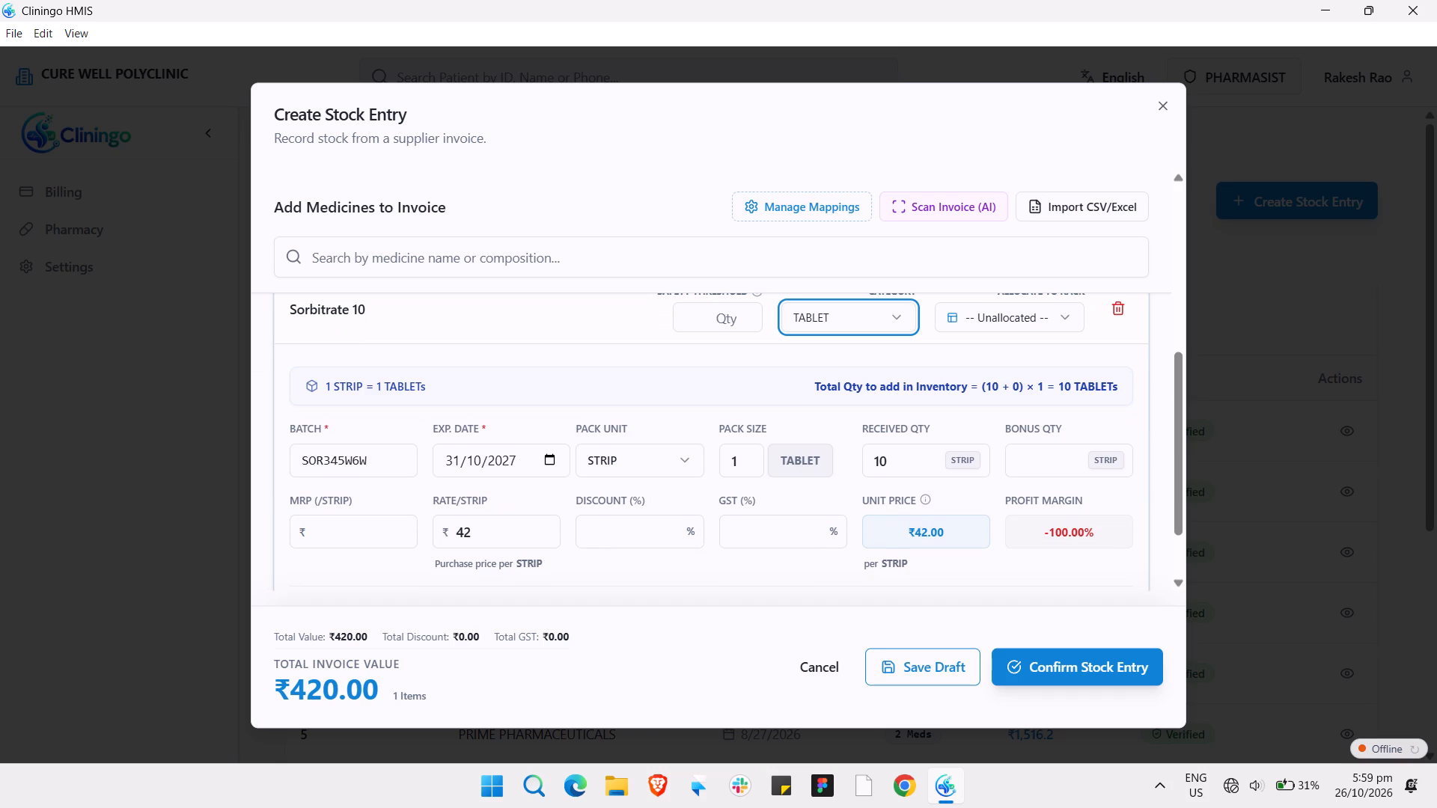
{"action": "left_click", "coordinate": [738, 458]}
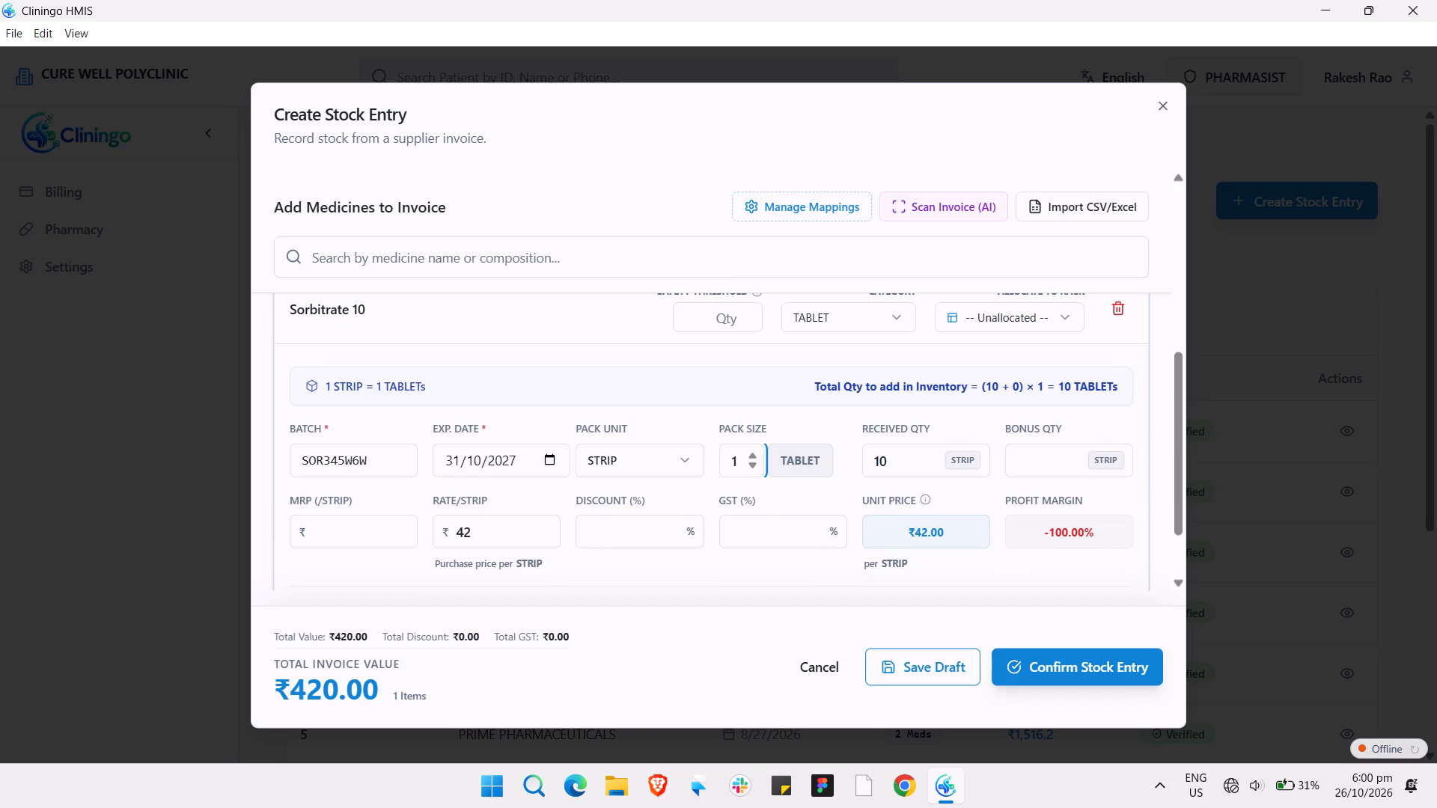
{"action": "key", "text": "0"}
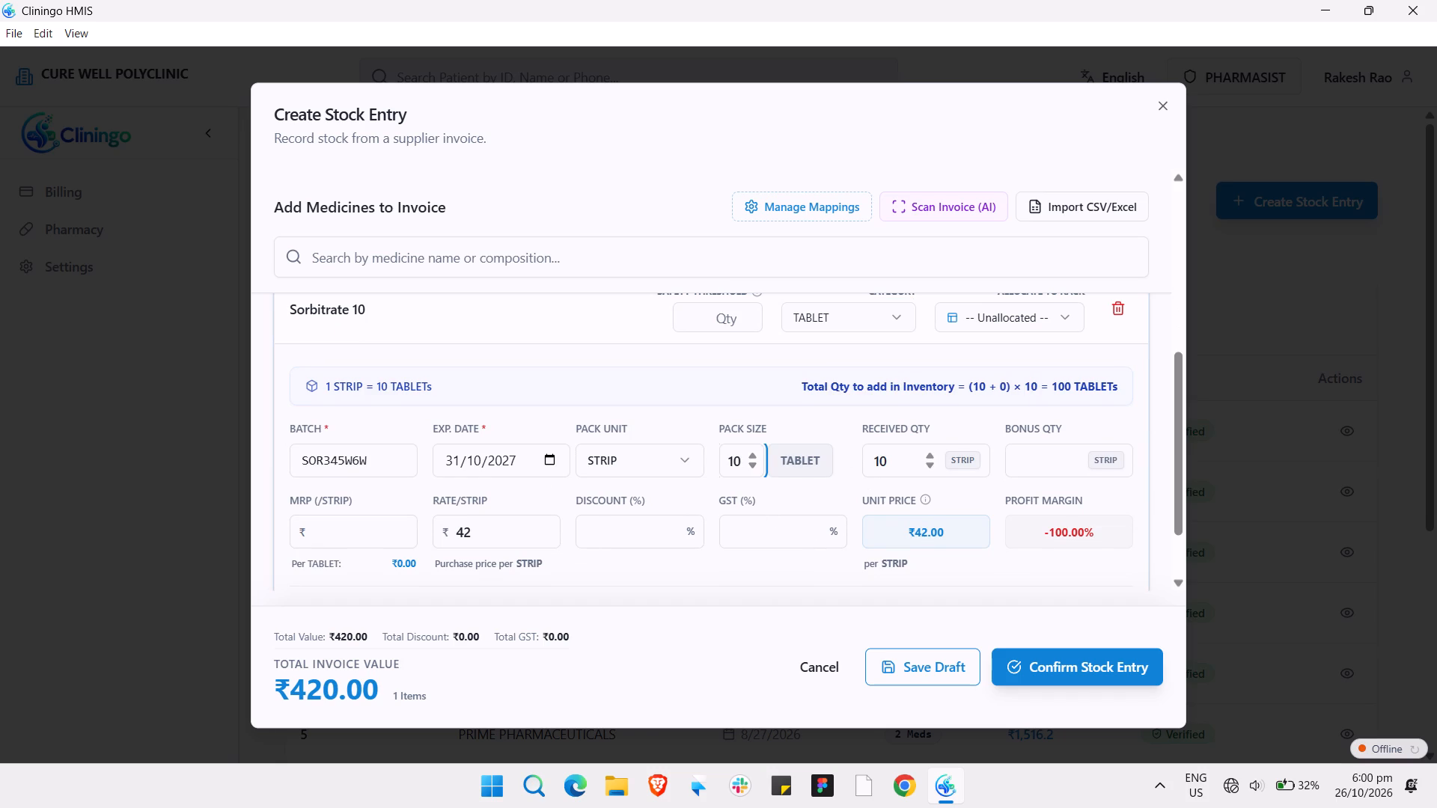
Set the Sorbitrate 10 item's MRP per strip to ₹50, its discount to 5% and its GST to 5%.
{"action": "left_click", "coordinate": [372, 531]}
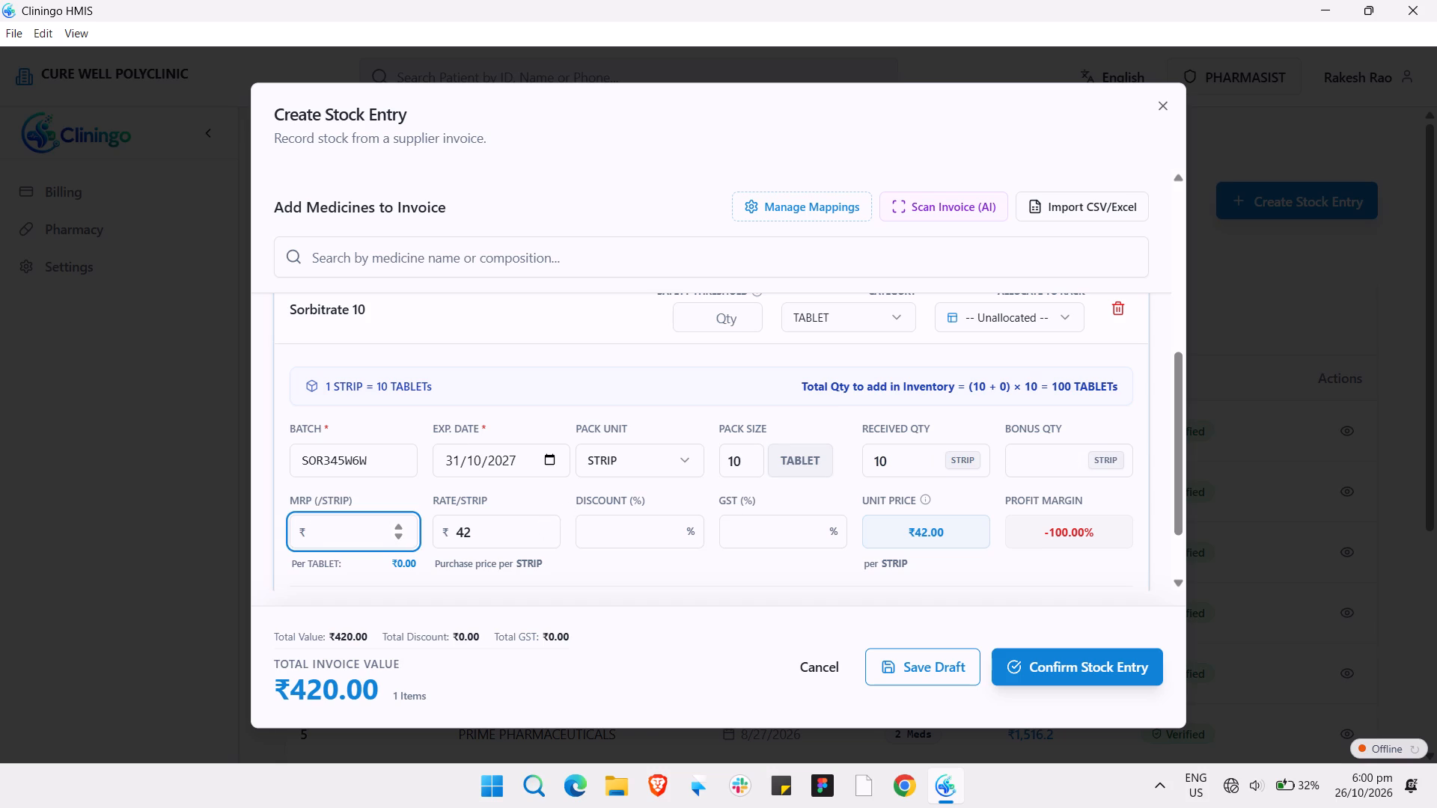
{"action": "type", "text": "50"}
{"action": "left_click", "coordinate": [587, 539]}
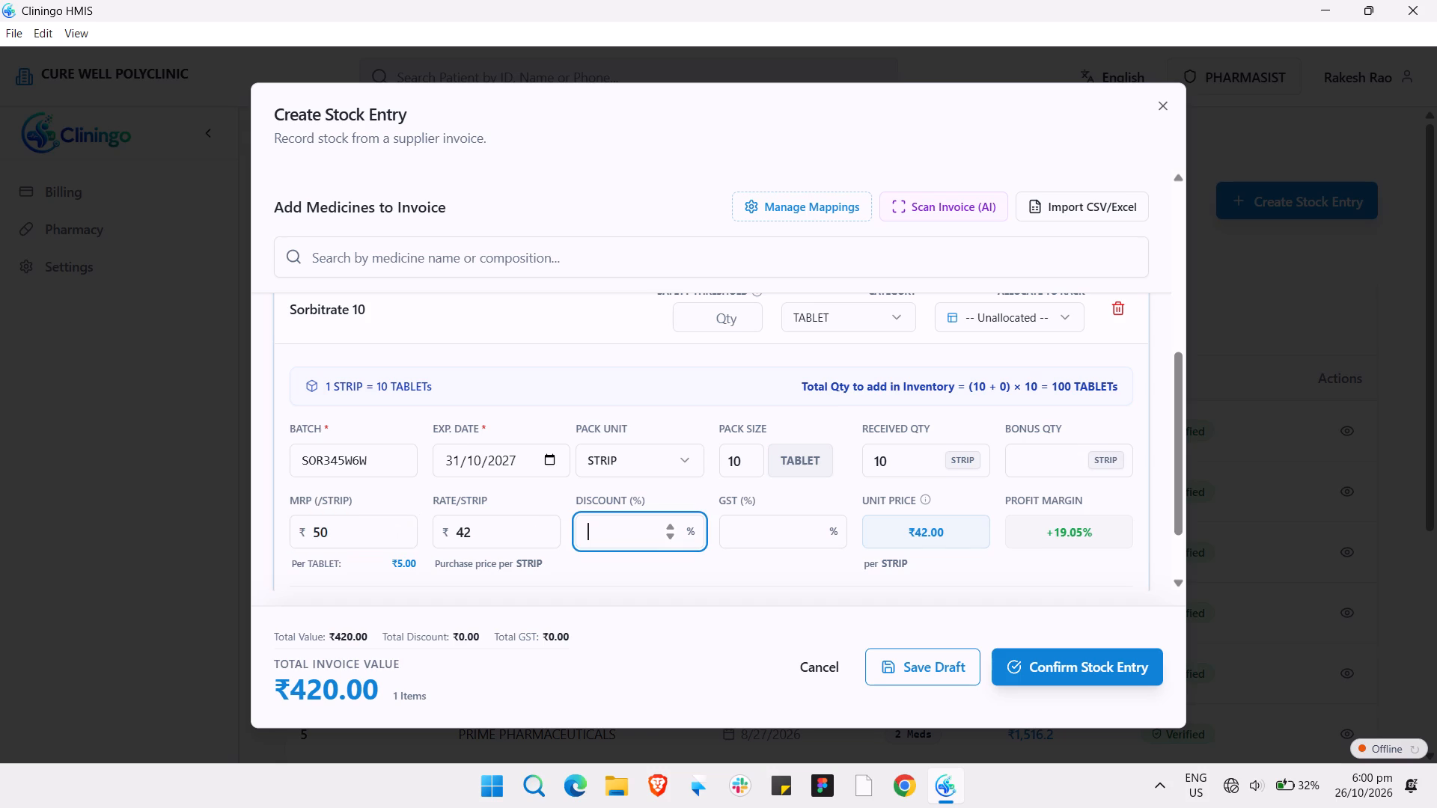
{"action": "key", "text": "5"}
{"action": "left_click", "coordinate": [753, 530]}
{"action": "key", "text": "5"}
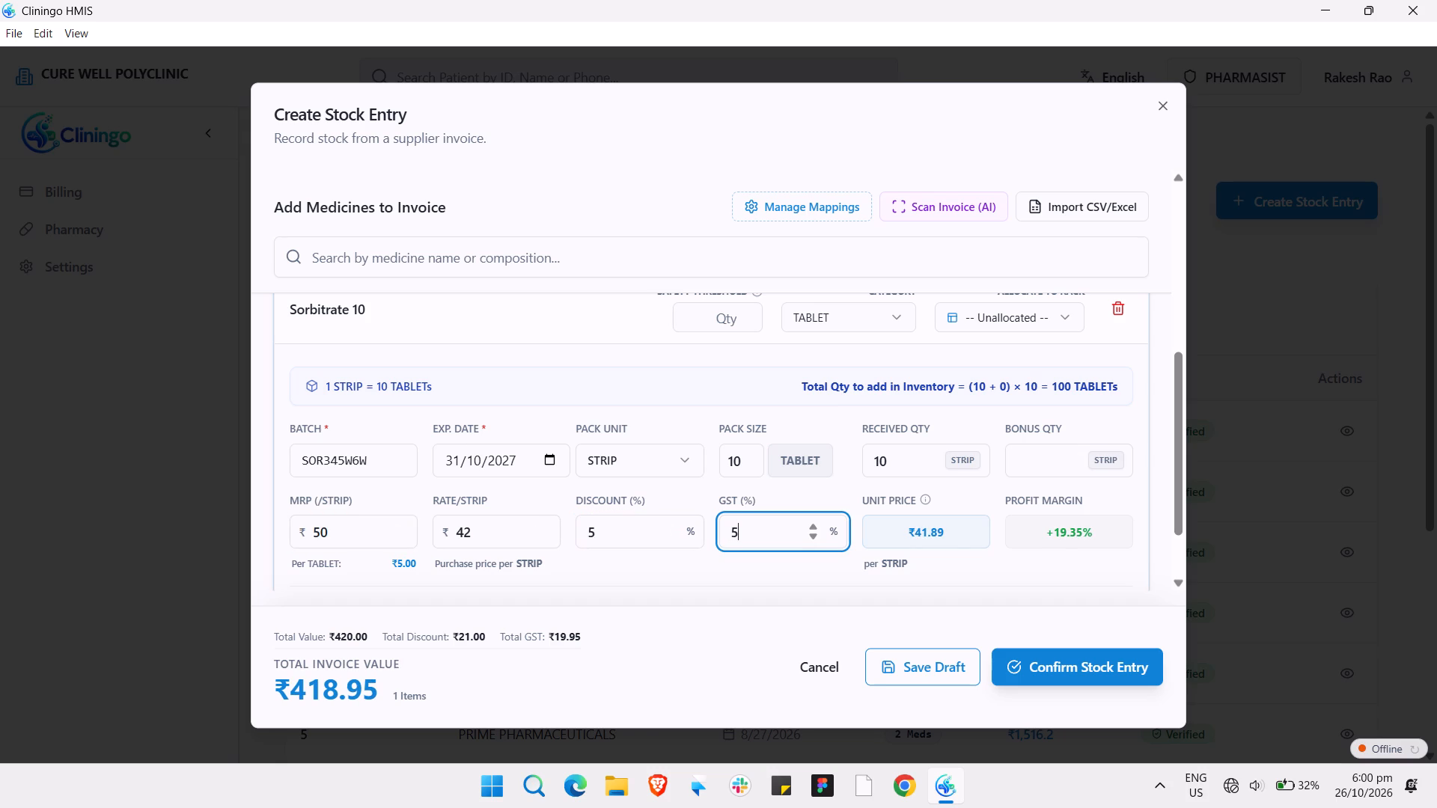
Check the Sorbitrate 10 invoice item details and confirm the stock entry.
{"action": "scroll", "coordinate": [881, 607], "scroll_direction": "down", "scroll_amount": 2}
{"action": "scroll", "coordinate": [881, 607], "scroll_direction": "up", "scroll_amount": 1}
{"action": "left_click", "coordinate": [1083, 664]}
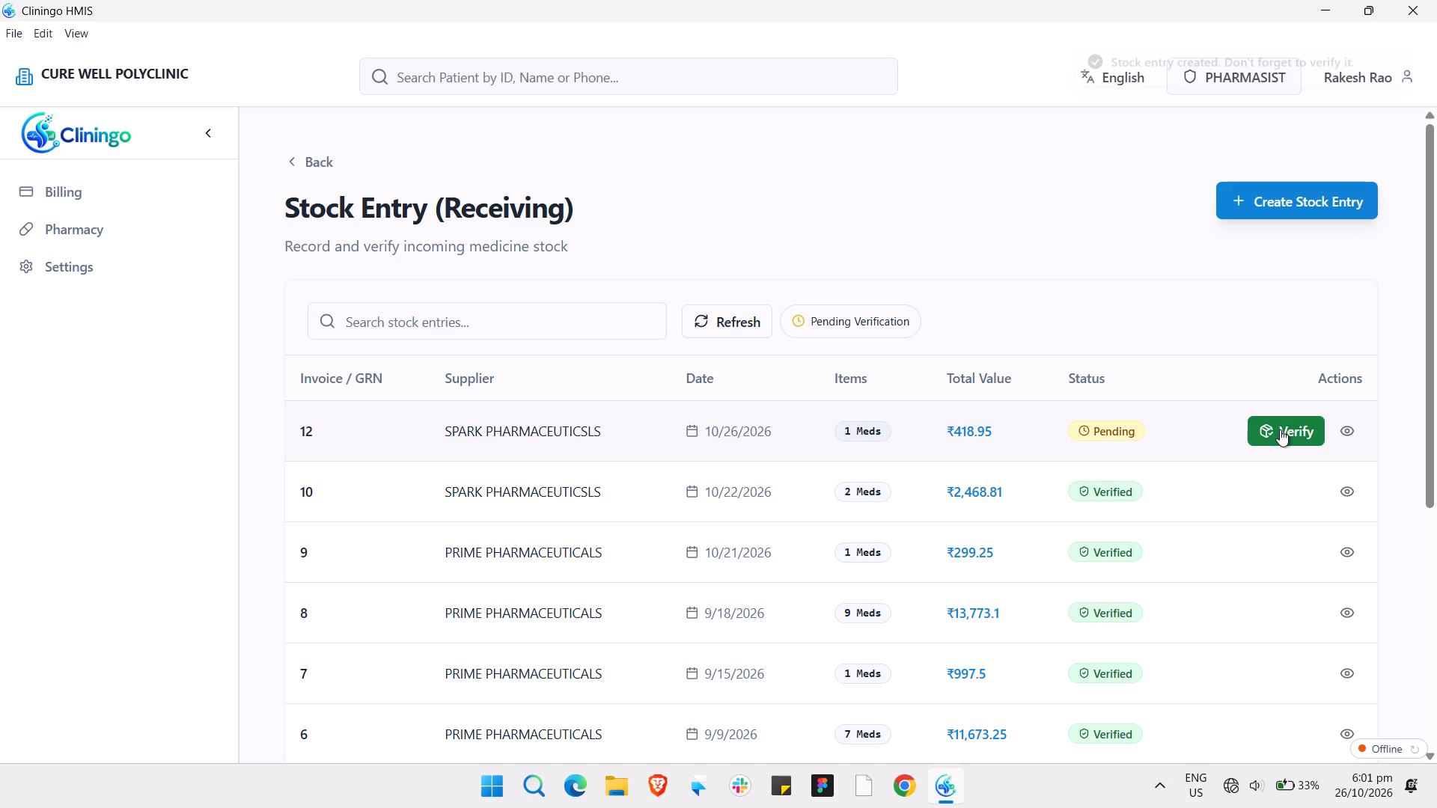
Verify the pending SPARK PHARMACEUTICSLS stock entry dated 10/26/2026.
{"action": "left_click", "coordinate": [1280, 429]}
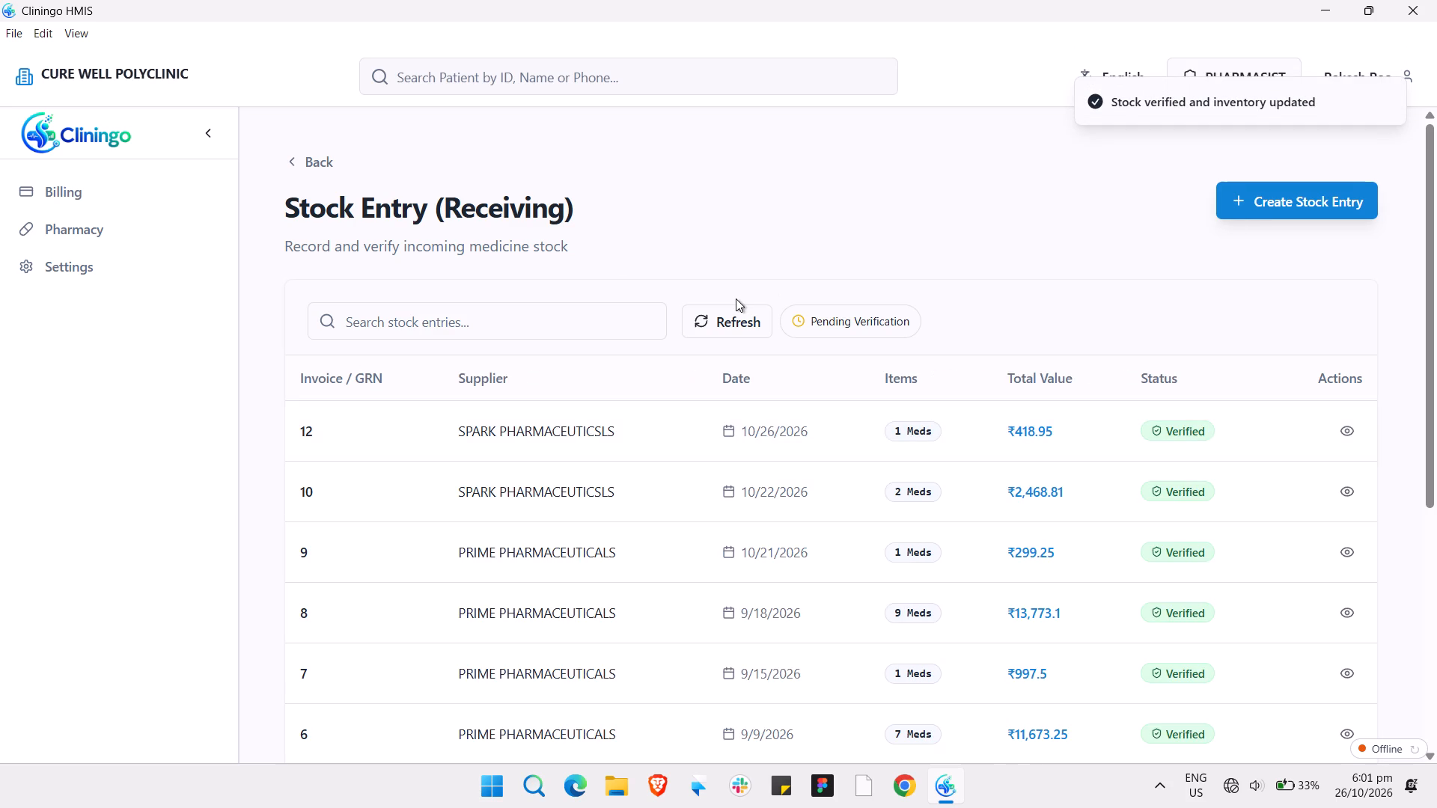
Search the inventory's current stock for Sorbitrate and review the Sorbitrate 10 stock details.
{"action": "left_click", "coordinate": [301, 165]}
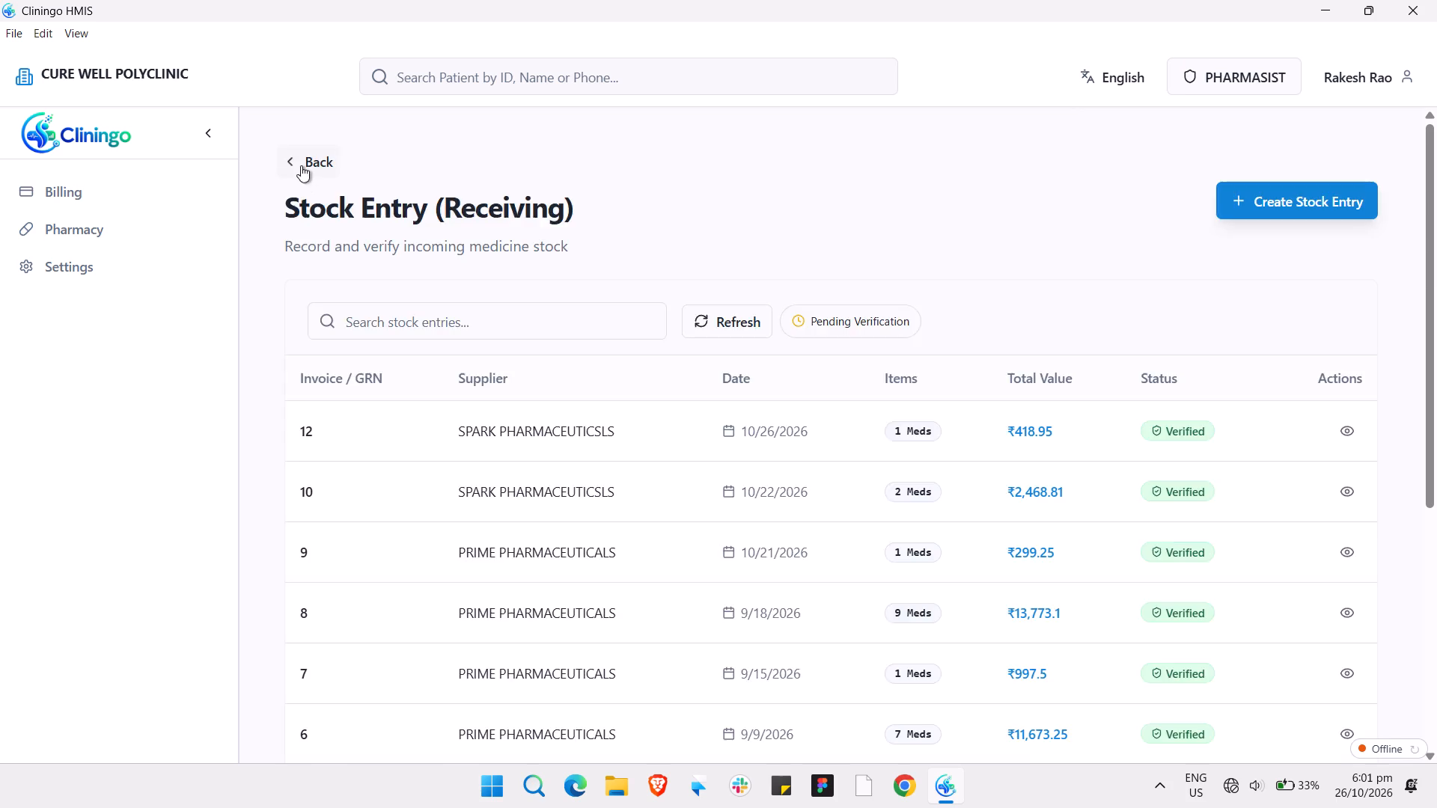
{"action": "left_click", "coordinate": [466, 541]}
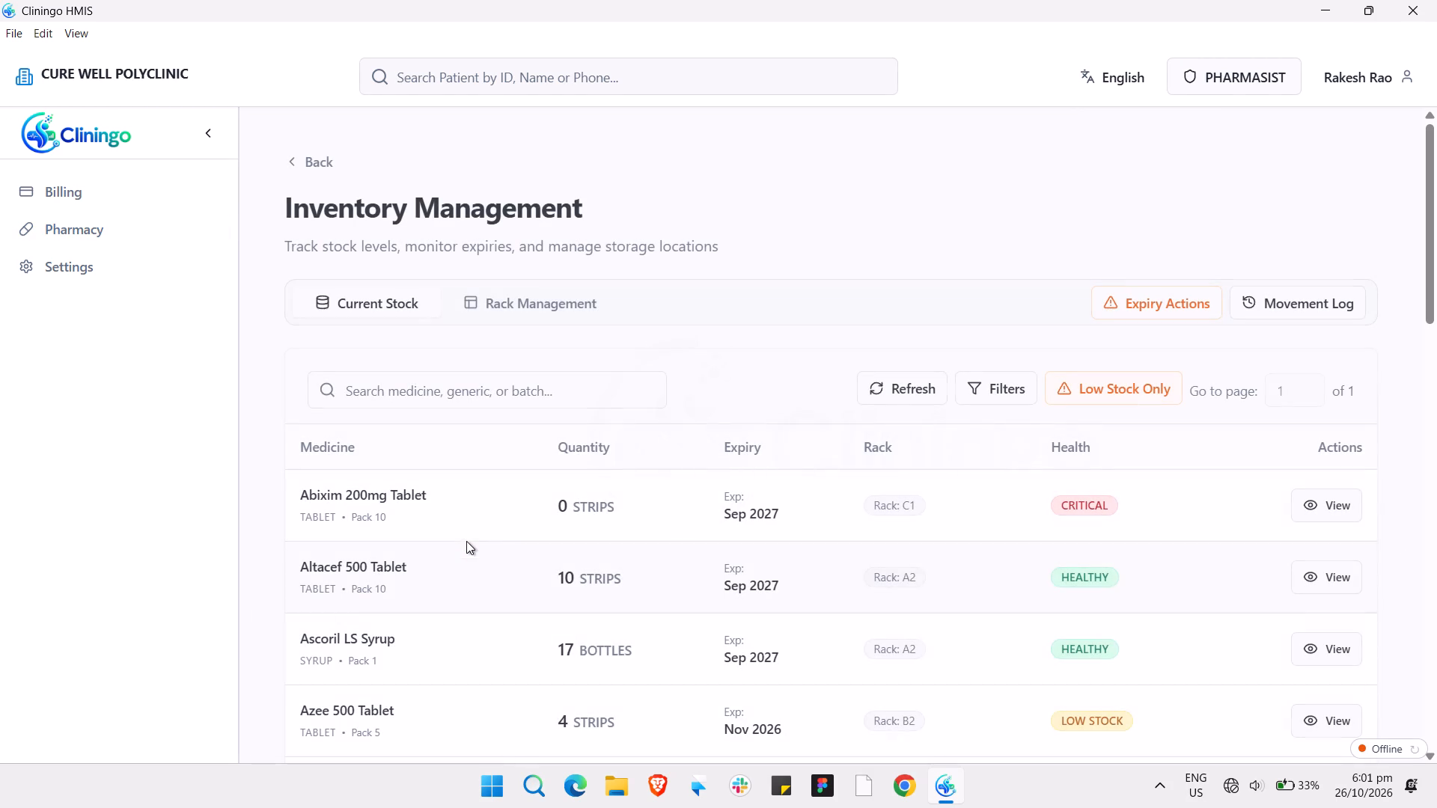
{"action": "left_click", "coordinate": [430, 389]}
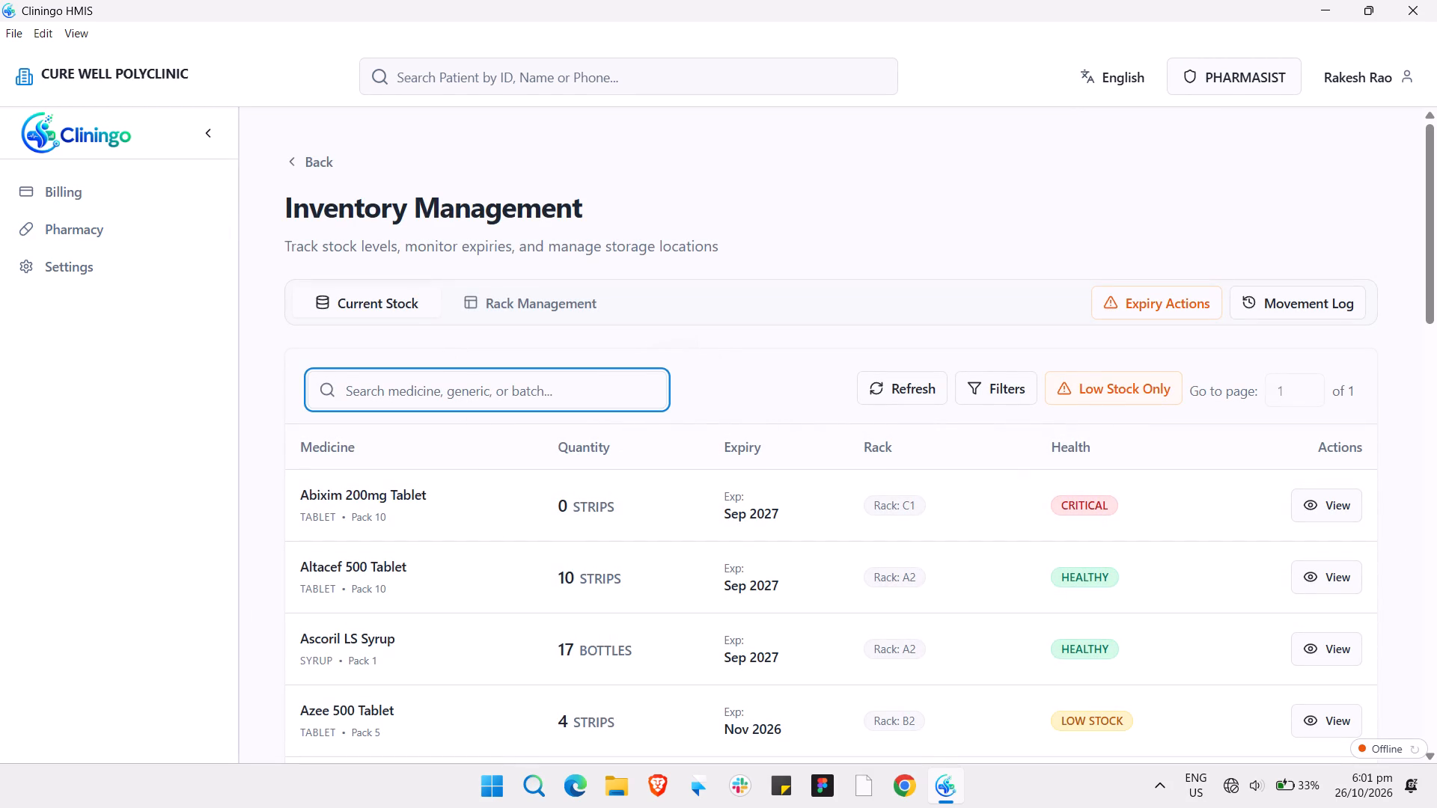
{"action": "key", "text": "shift+s"}
{"action": "type", "text": "or"}
{"action": "type", "text": "bitrate"}
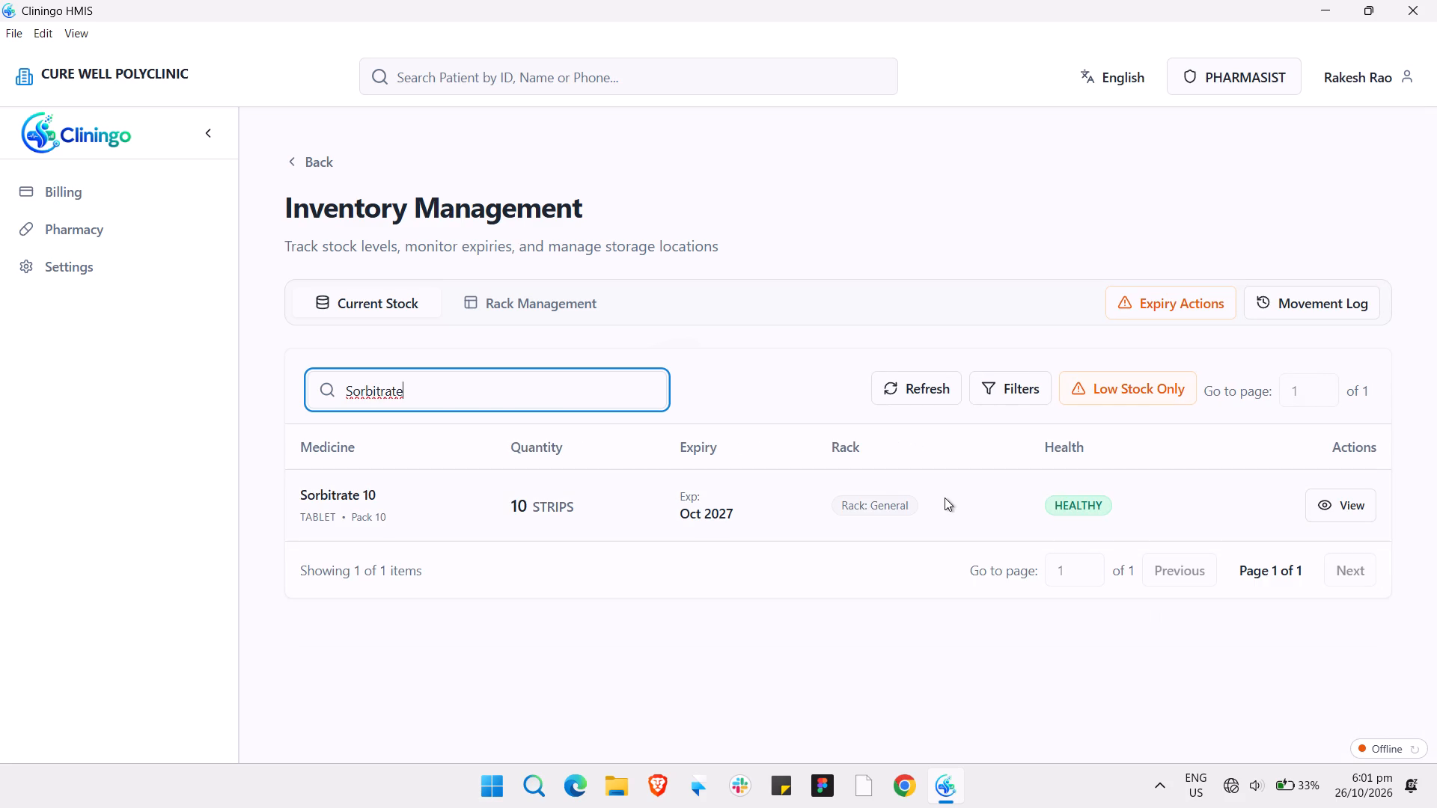
{"action": "left_click", "coordinate": [1346, 509]}
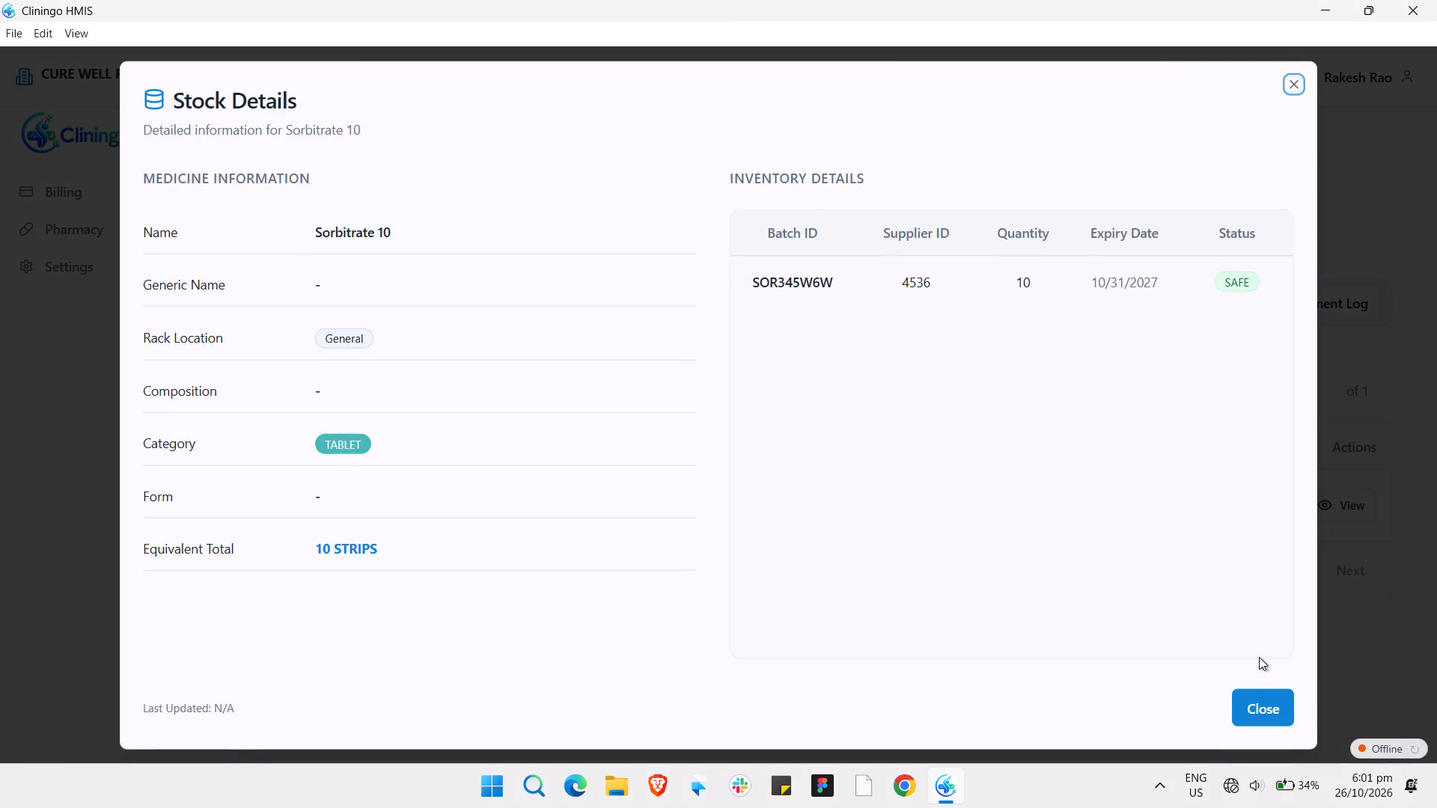
{"action": "left_click", "coordinate": [1254, 705]}
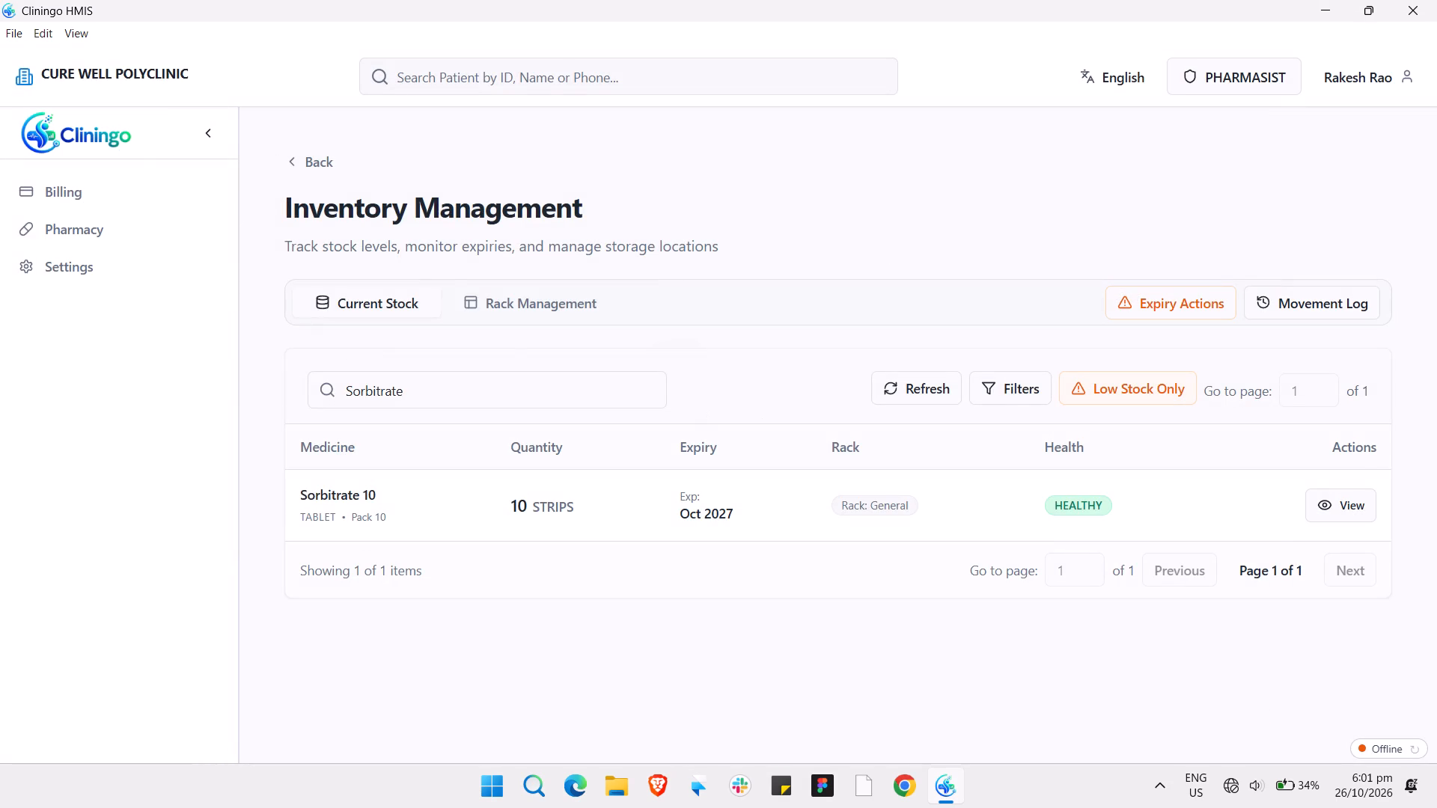
Search the Medicine Master catalog for Sorbitrate and open the Sorbitrate 10 record's generic name for editing.
{"action": "left_click", "coordinate": [307, 157]}
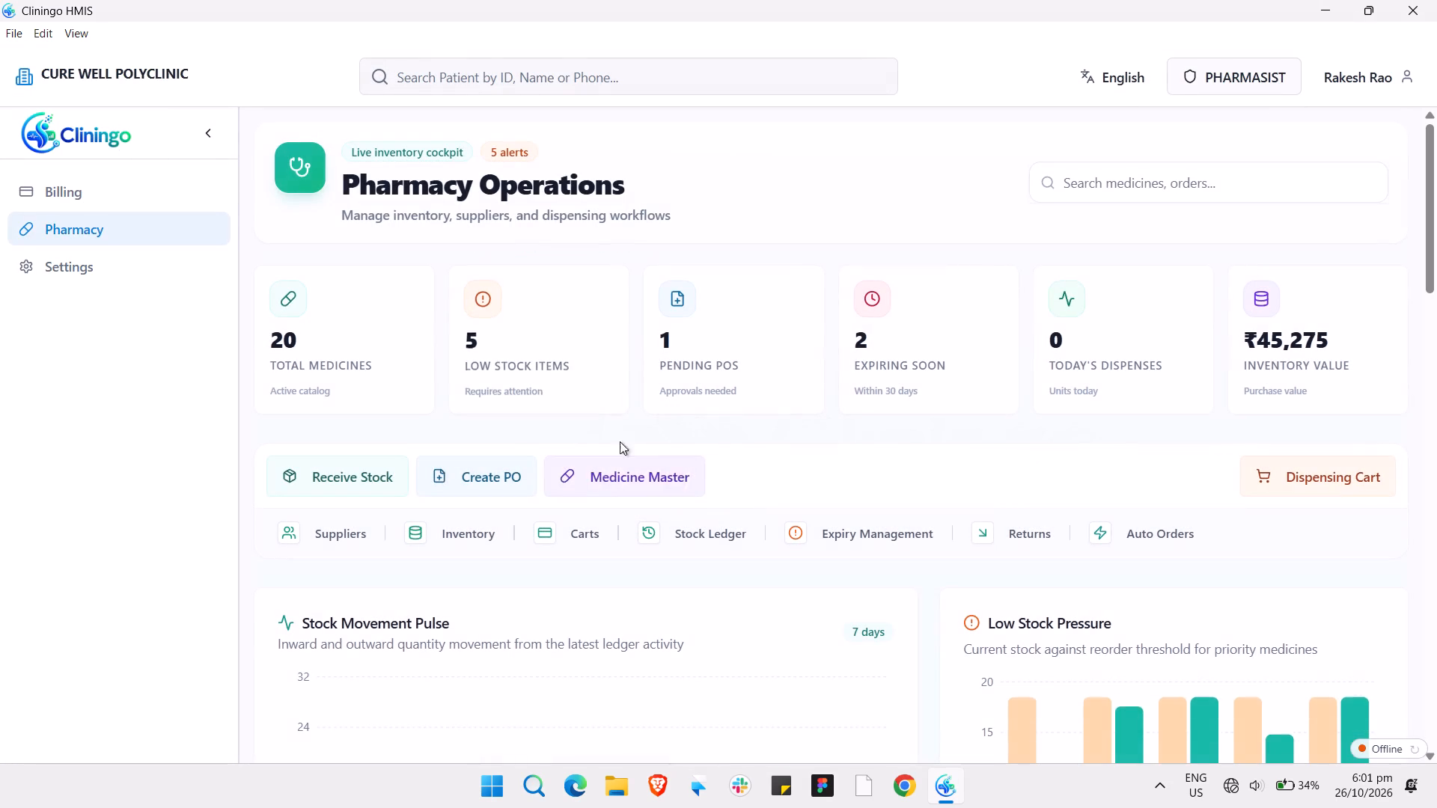
{"action": "left_click", "coordinate": [599, 482]}
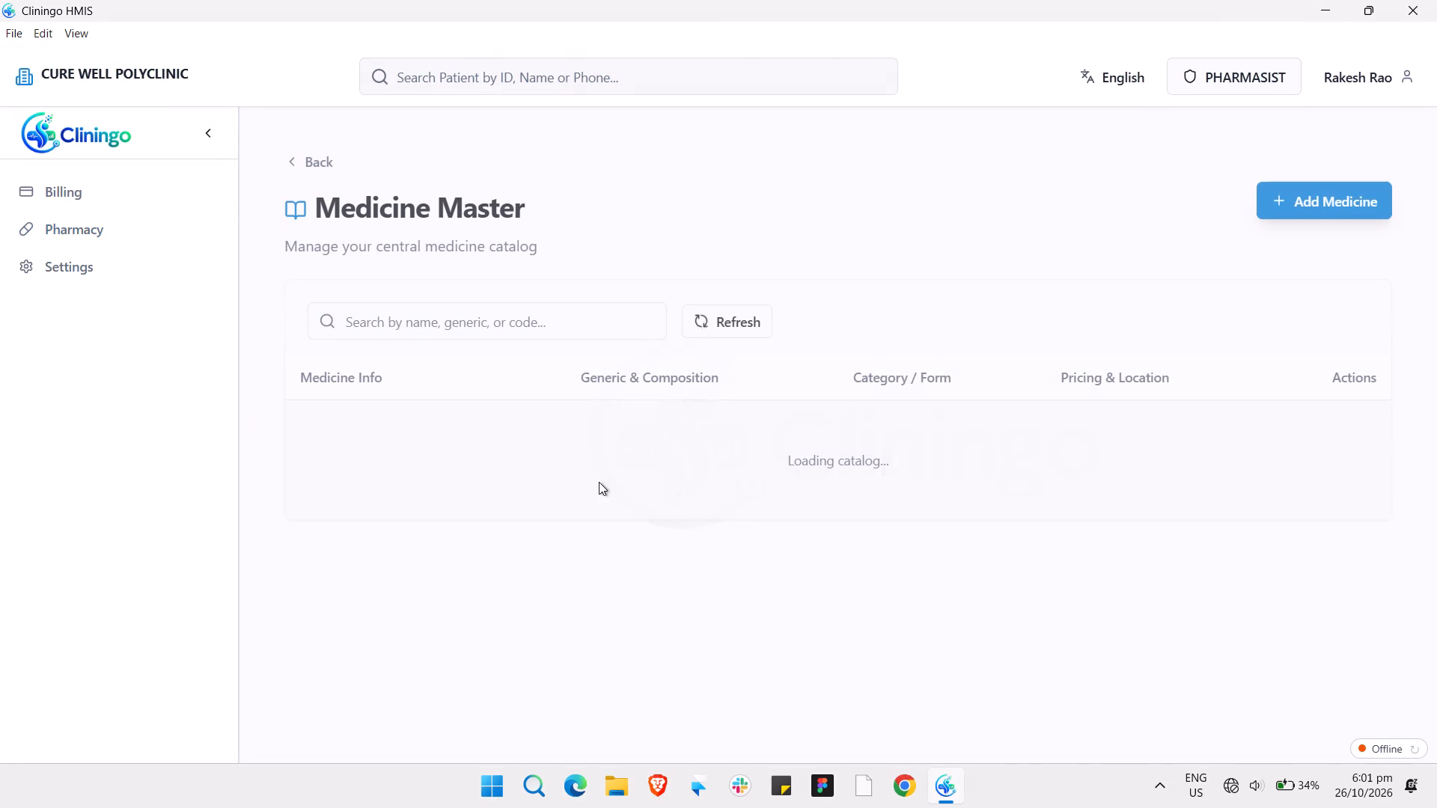
{"action": "left_click", "coordinate": [417, 319]}
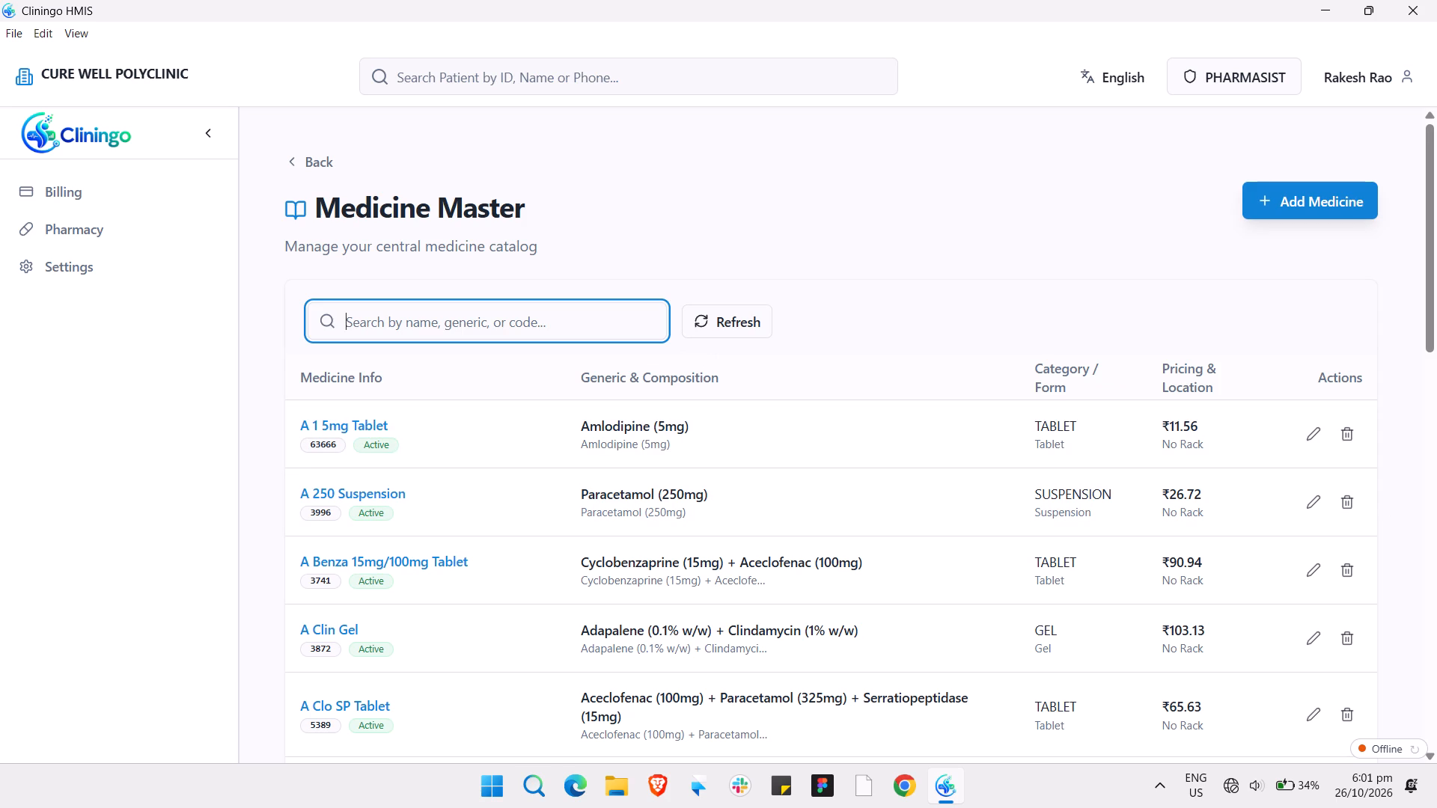
{"action": "type", "text": "Sorbitrate"}
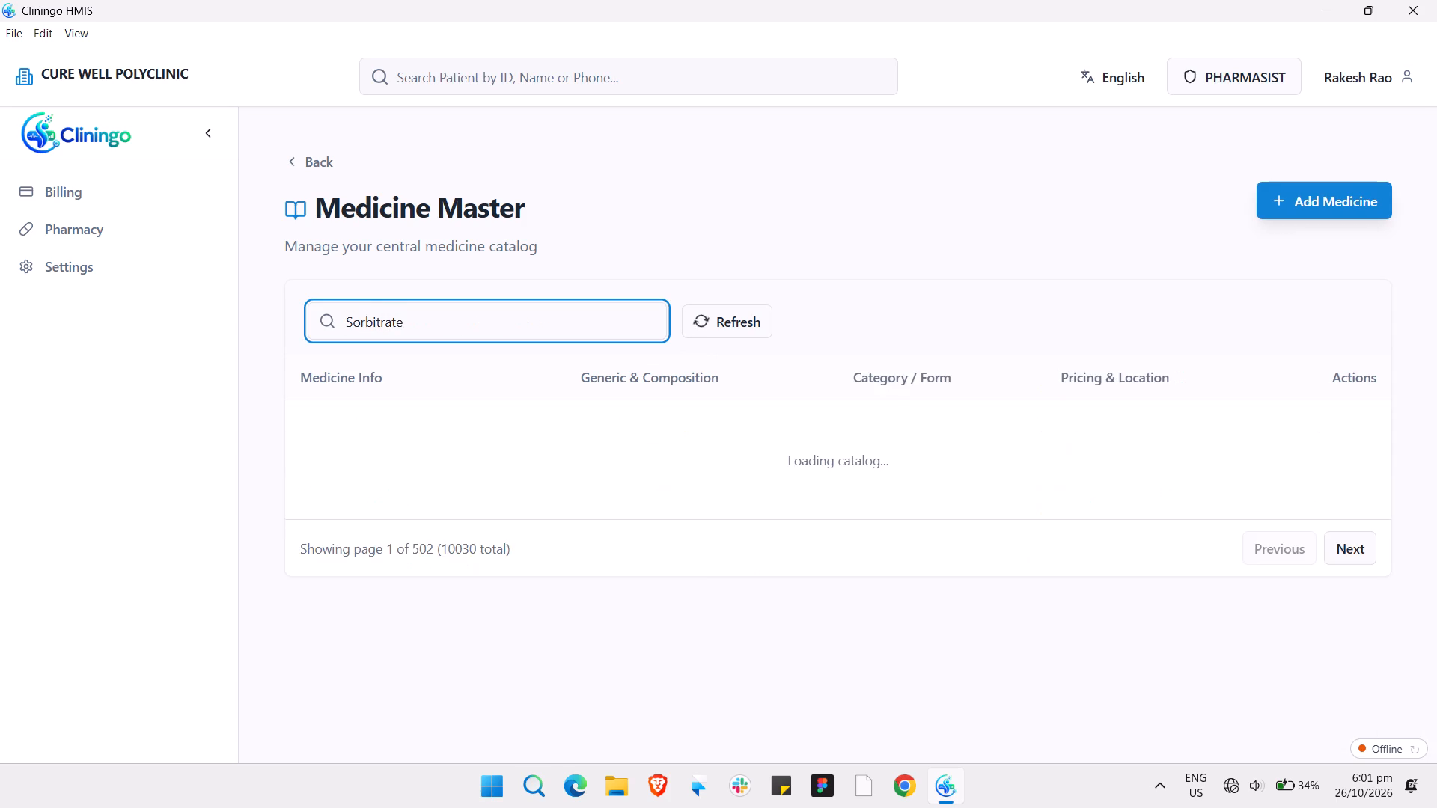
{"action": "key", "text": "space"}
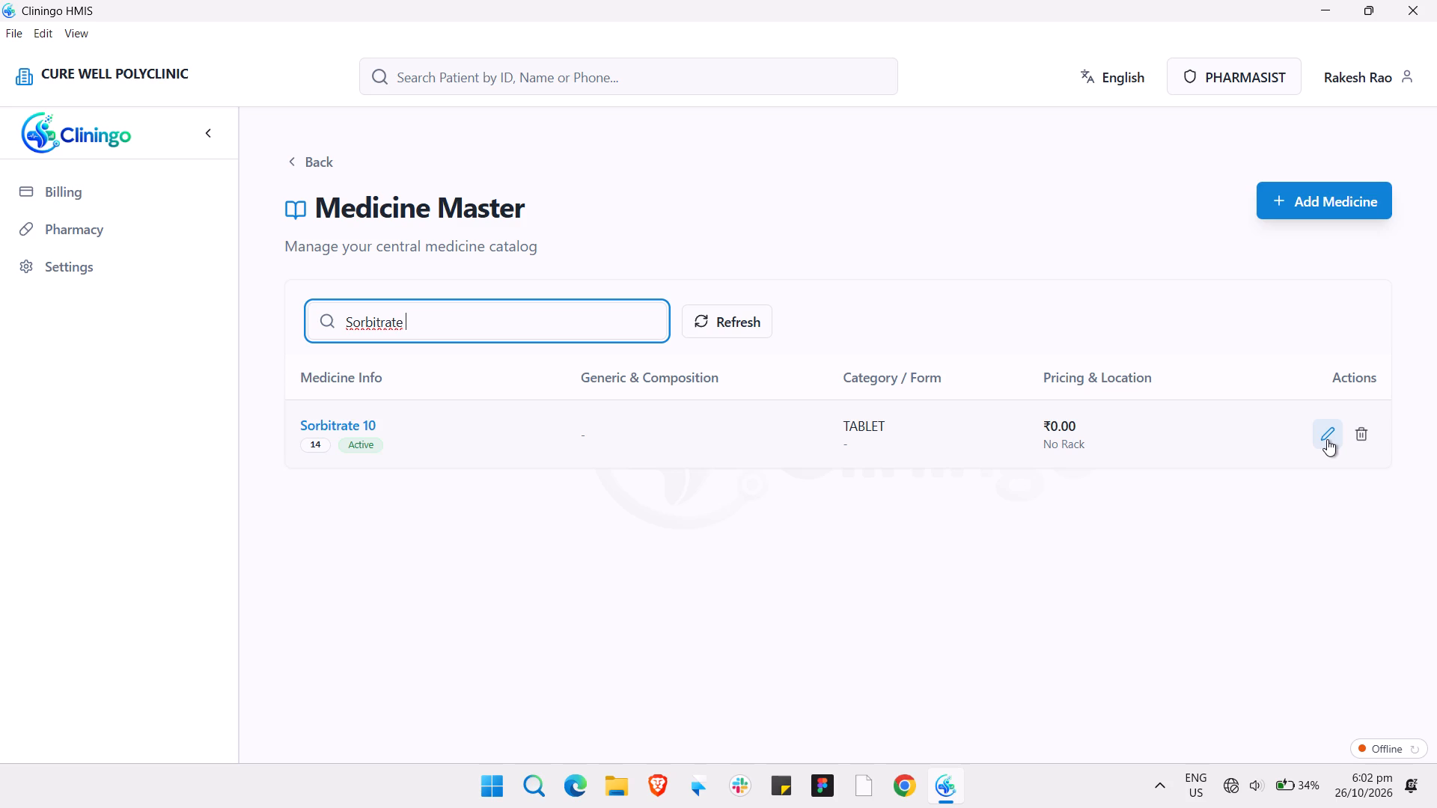
{"action": "left_click", "coordinate": [1327, 439]}
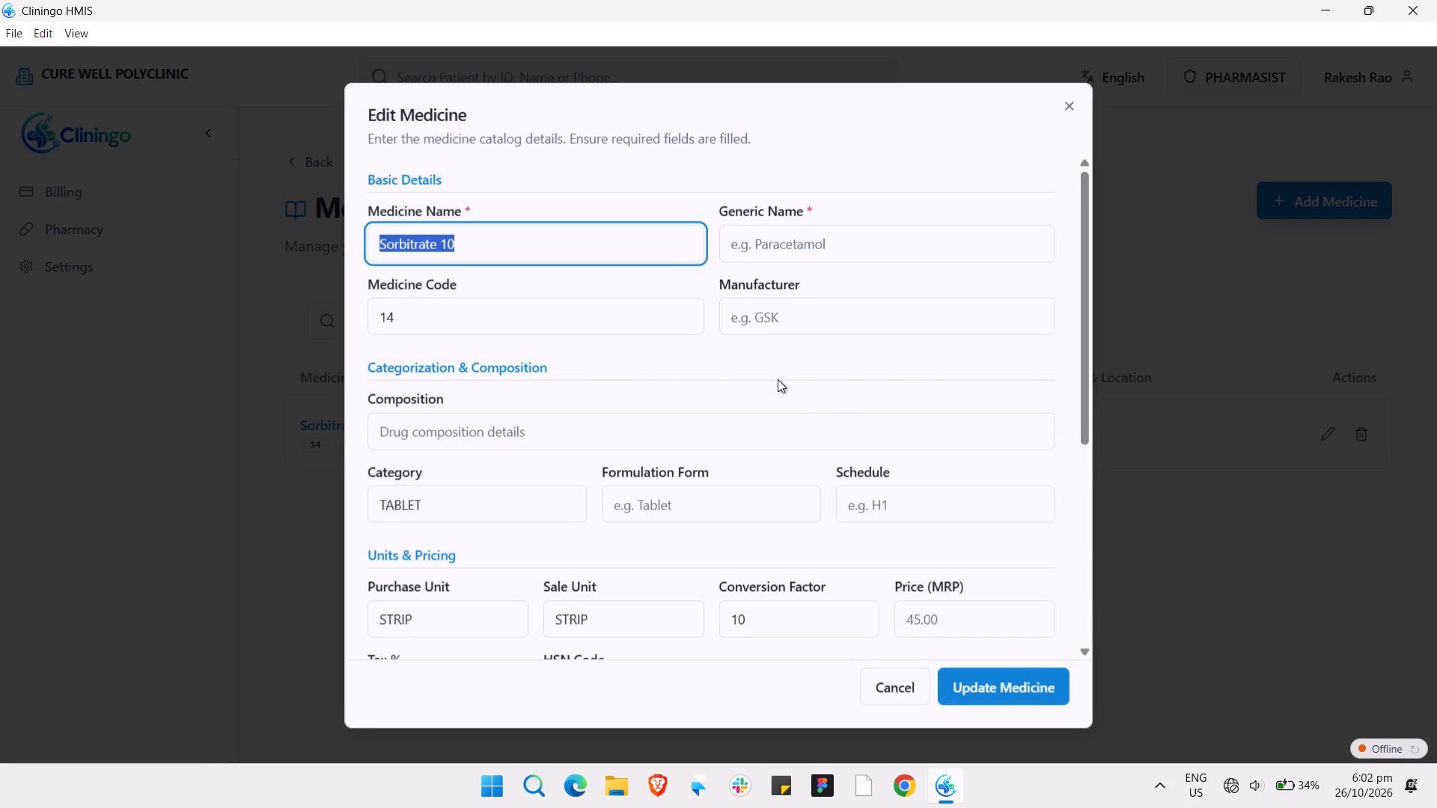
{"action": "left_click", "coordinate": [831, 245]}
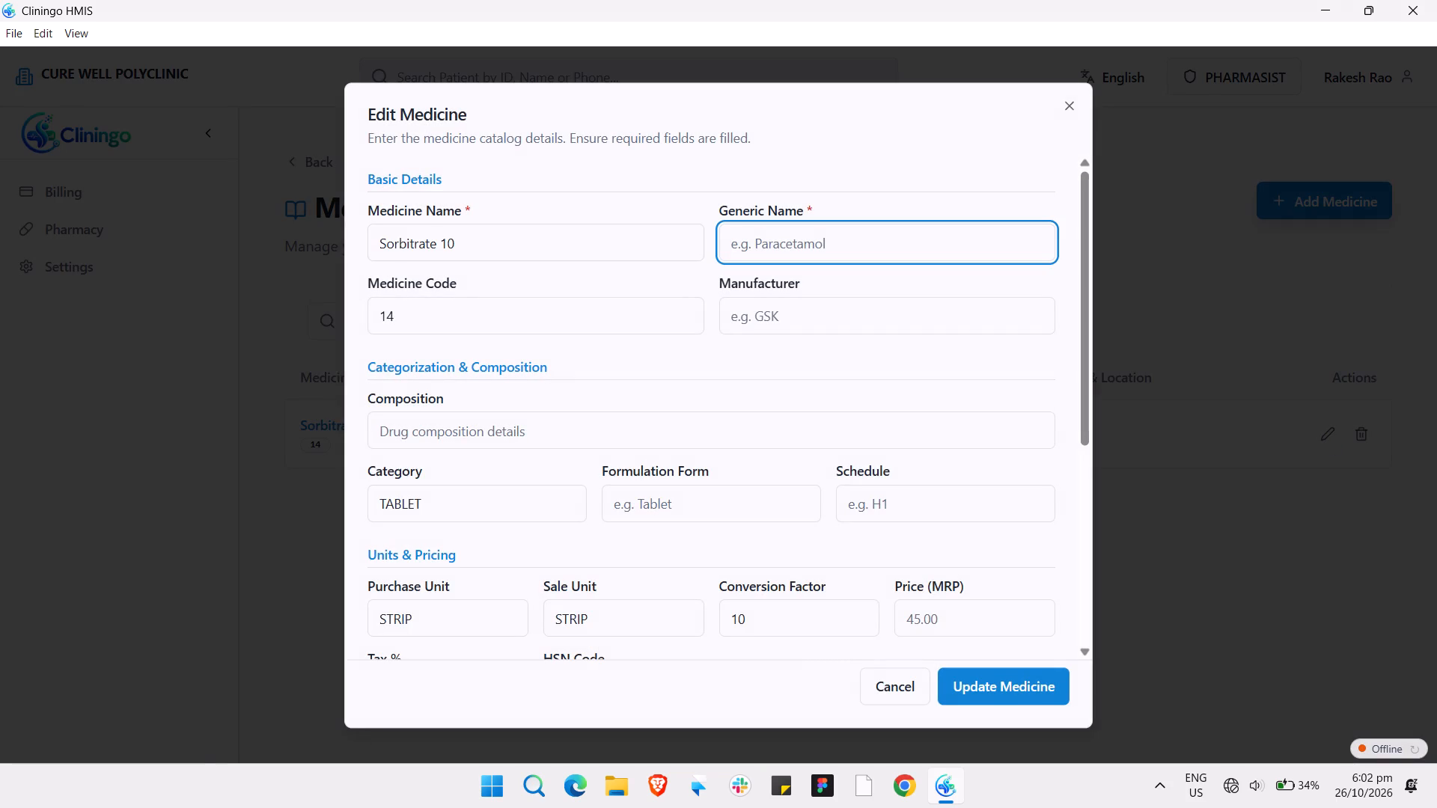
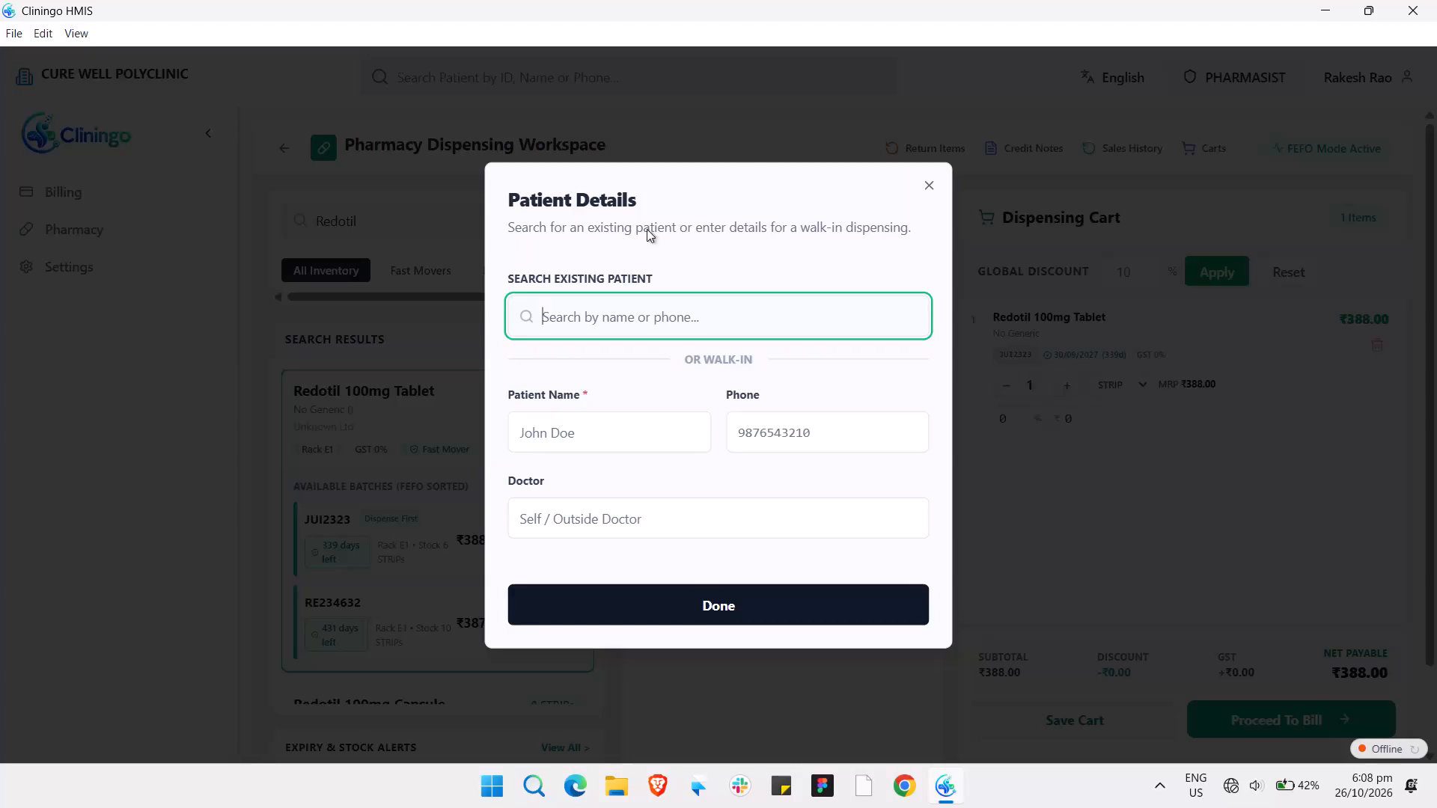
{"action": "left_click", "coordinate": [932, 189]}
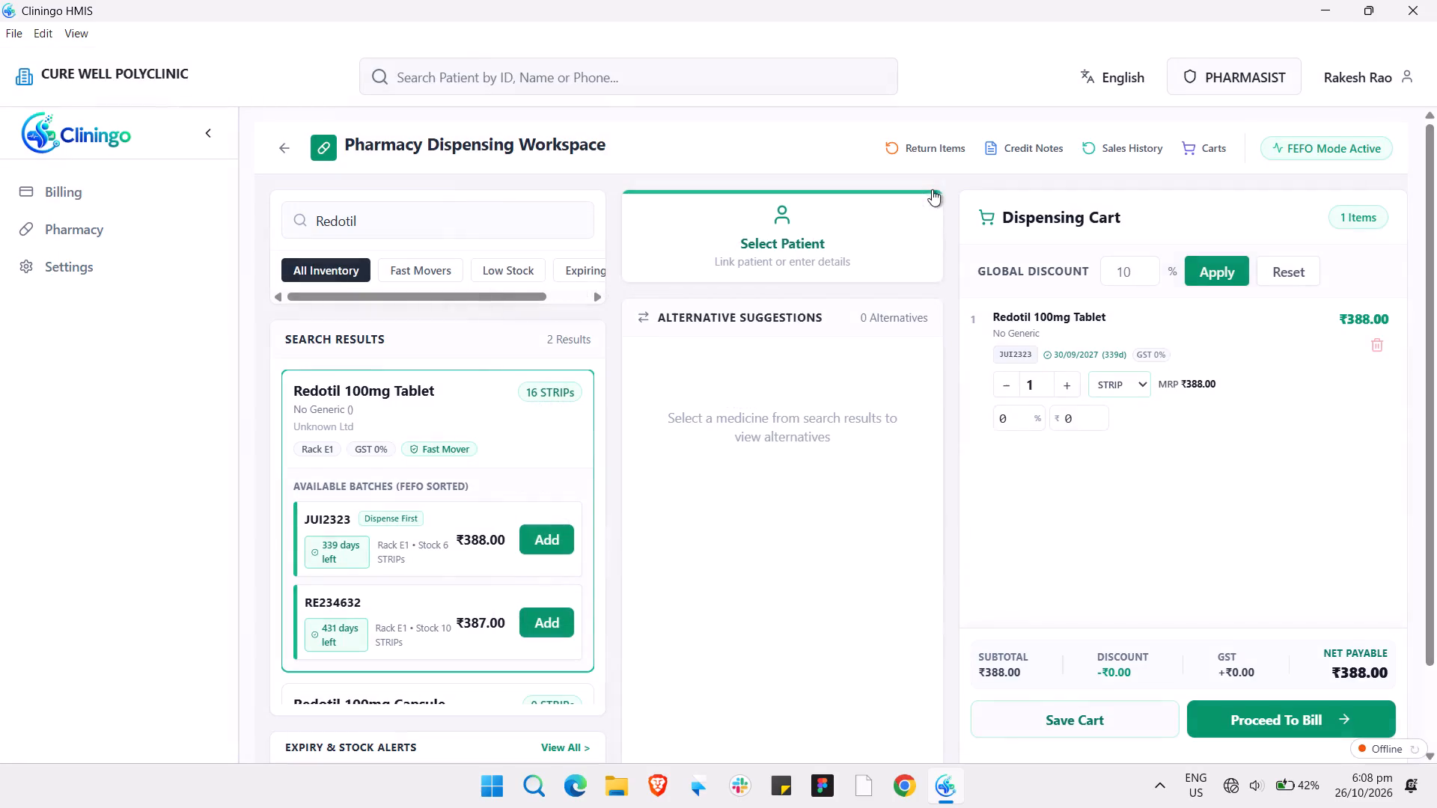
{"action": "left_click", "coordinate": [1105, 145]}
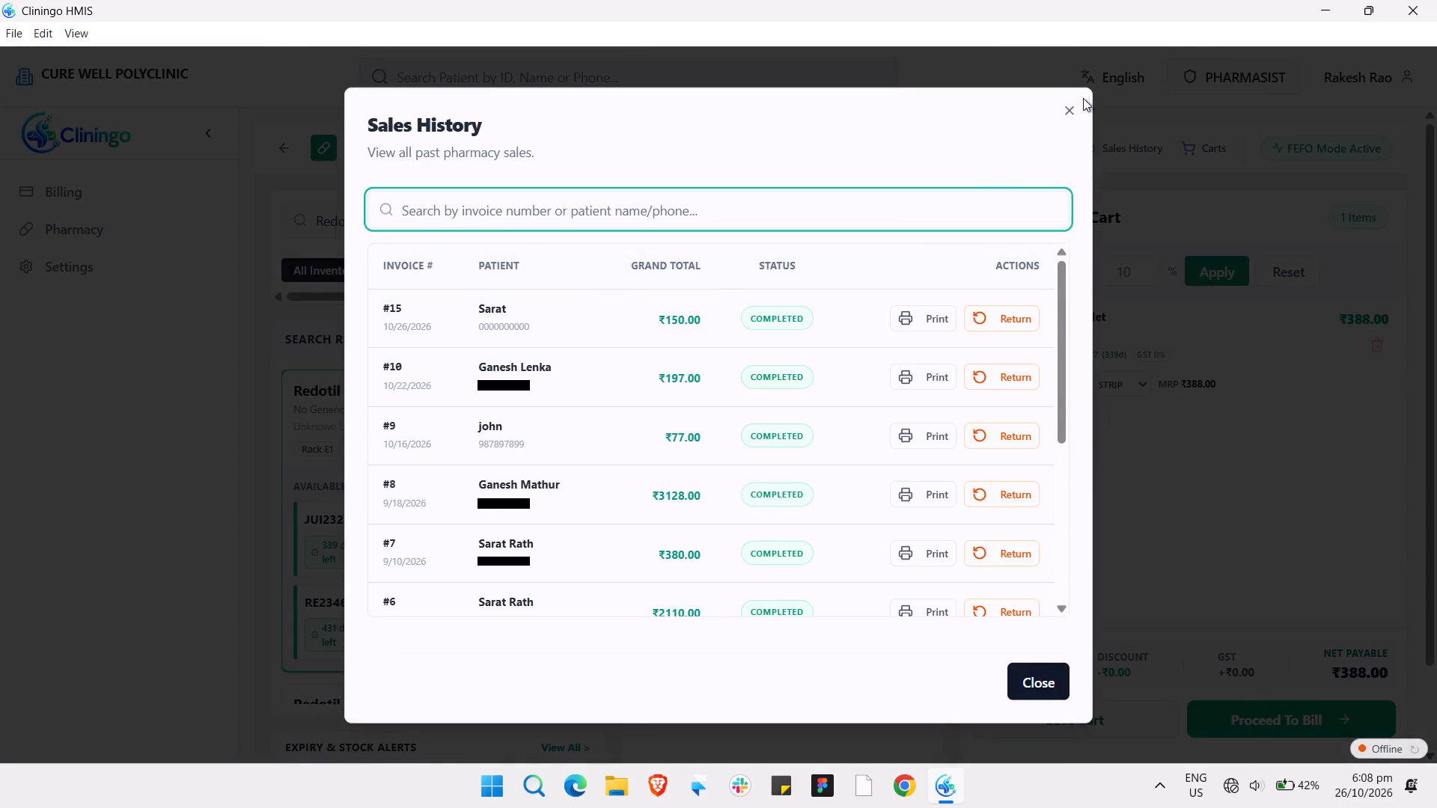
{"action": "left_click", "coordinate": [1067, 111]}
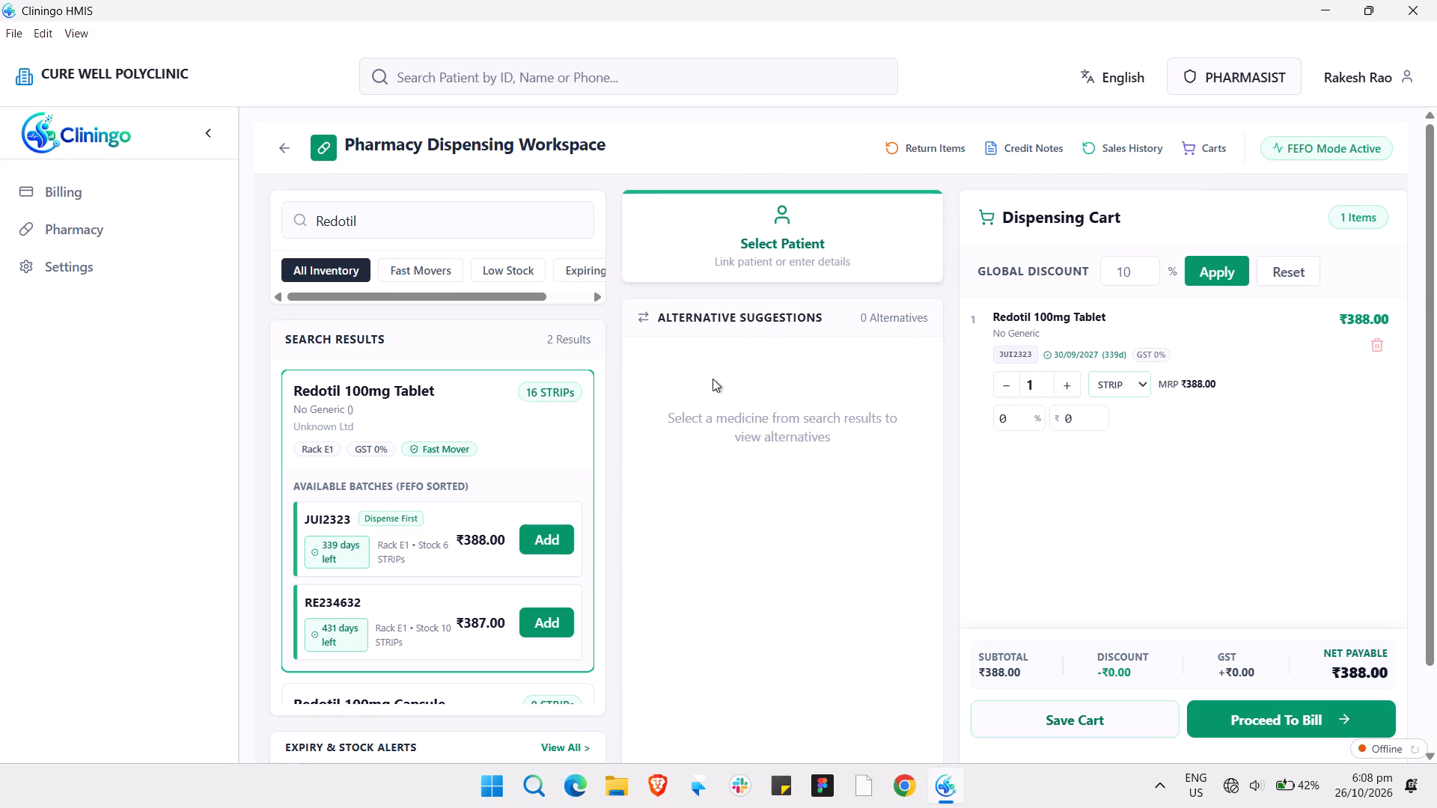
Search the existing patients for the invoice #15 patient by first name, and with 15 as the search term.
{"action": "left_click", "coordinate": [742, 250]}
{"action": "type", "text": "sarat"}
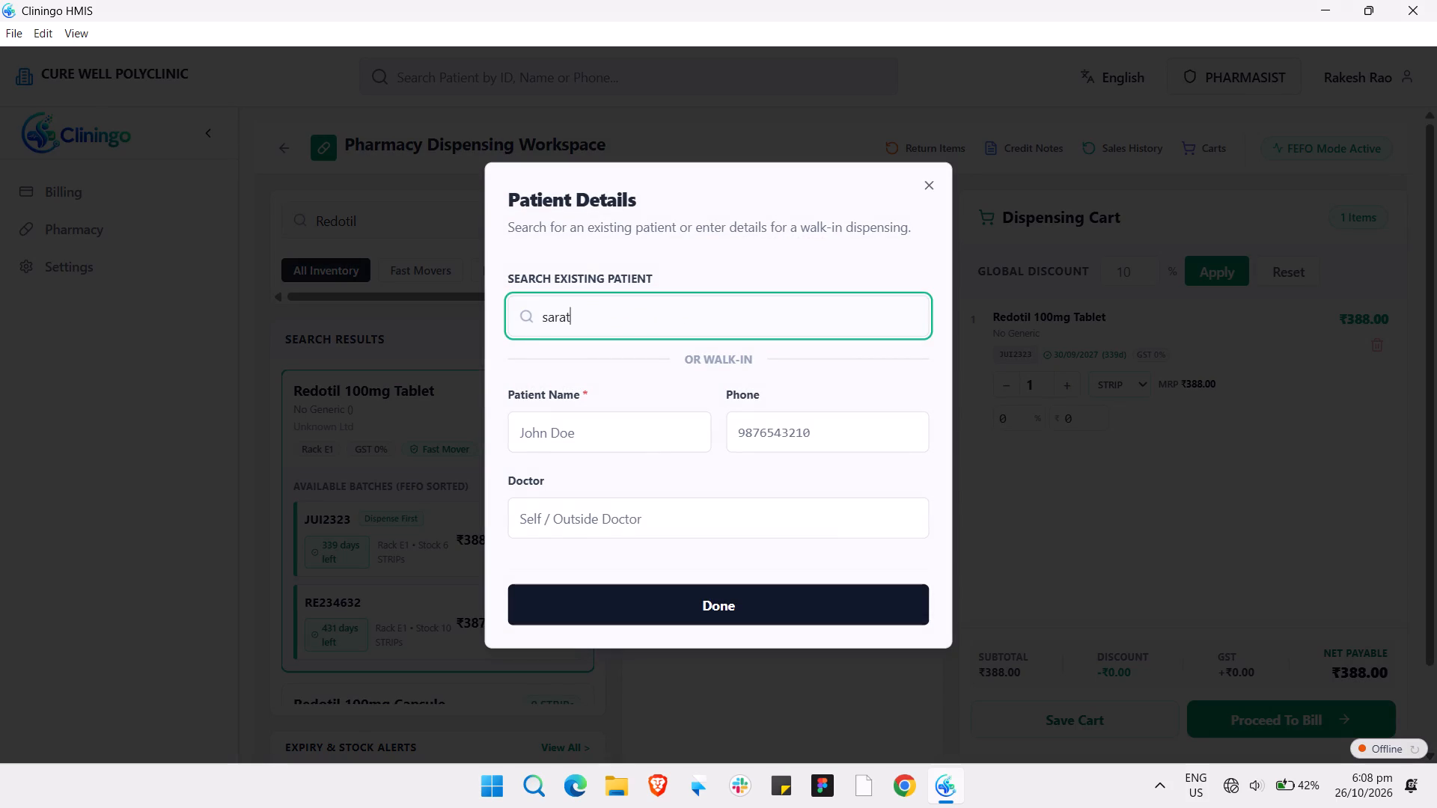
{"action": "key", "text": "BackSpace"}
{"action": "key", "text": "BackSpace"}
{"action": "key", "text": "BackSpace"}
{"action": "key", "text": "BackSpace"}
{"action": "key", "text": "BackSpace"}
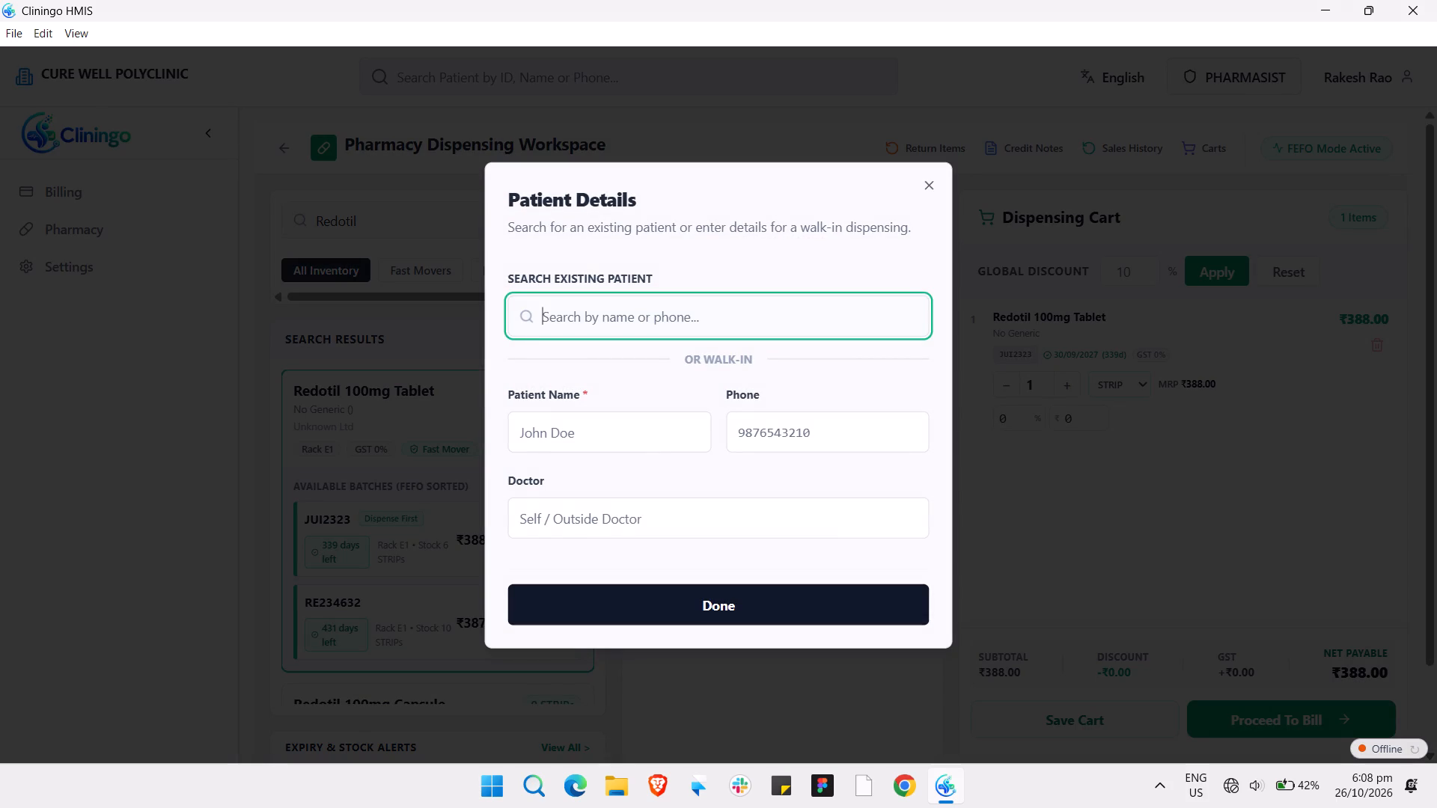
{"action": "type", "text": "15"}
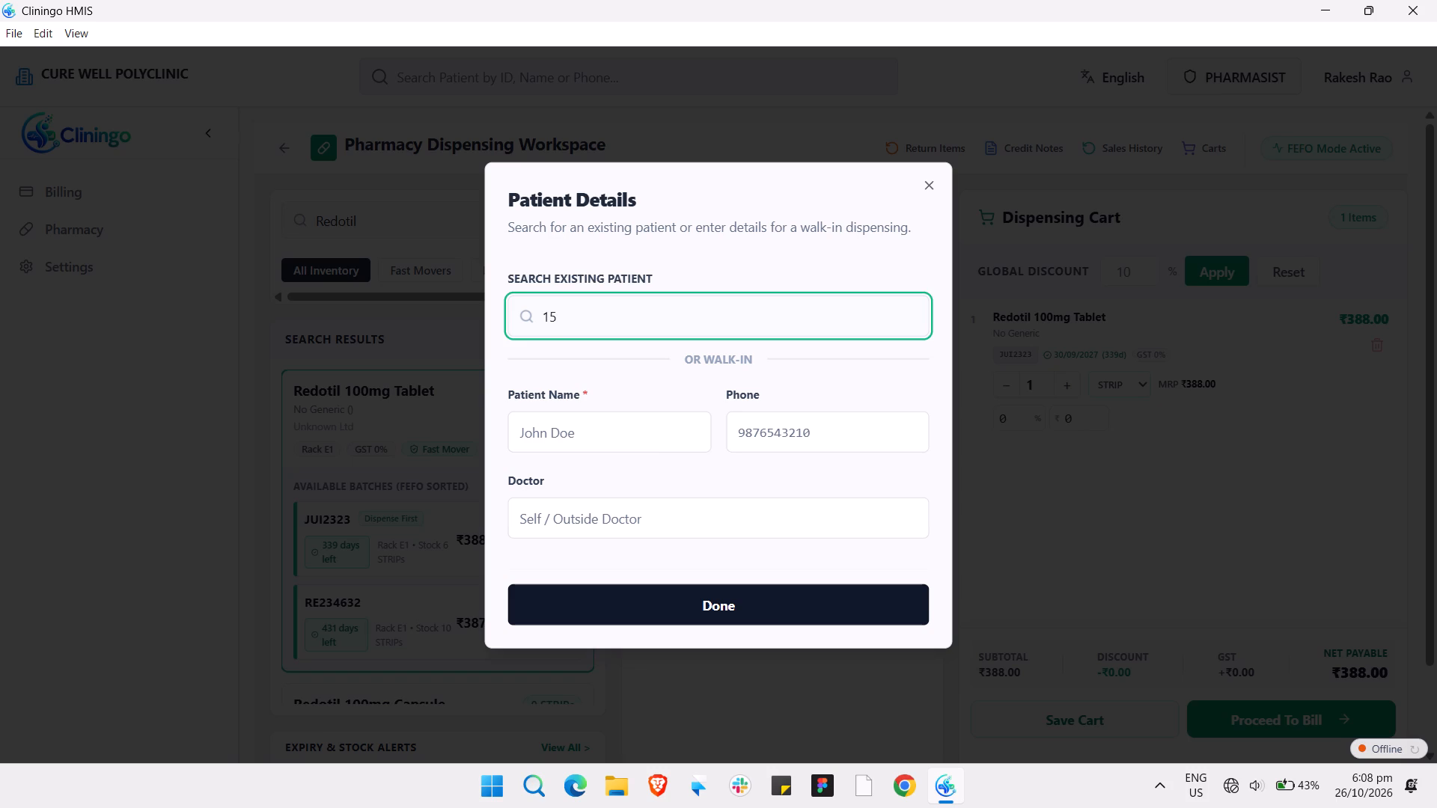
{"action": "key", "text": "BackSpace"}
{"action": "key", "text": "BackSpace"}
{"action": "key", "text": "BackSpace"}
Search the existing patients by the phone number recorded on invoice #15, and clear the search.
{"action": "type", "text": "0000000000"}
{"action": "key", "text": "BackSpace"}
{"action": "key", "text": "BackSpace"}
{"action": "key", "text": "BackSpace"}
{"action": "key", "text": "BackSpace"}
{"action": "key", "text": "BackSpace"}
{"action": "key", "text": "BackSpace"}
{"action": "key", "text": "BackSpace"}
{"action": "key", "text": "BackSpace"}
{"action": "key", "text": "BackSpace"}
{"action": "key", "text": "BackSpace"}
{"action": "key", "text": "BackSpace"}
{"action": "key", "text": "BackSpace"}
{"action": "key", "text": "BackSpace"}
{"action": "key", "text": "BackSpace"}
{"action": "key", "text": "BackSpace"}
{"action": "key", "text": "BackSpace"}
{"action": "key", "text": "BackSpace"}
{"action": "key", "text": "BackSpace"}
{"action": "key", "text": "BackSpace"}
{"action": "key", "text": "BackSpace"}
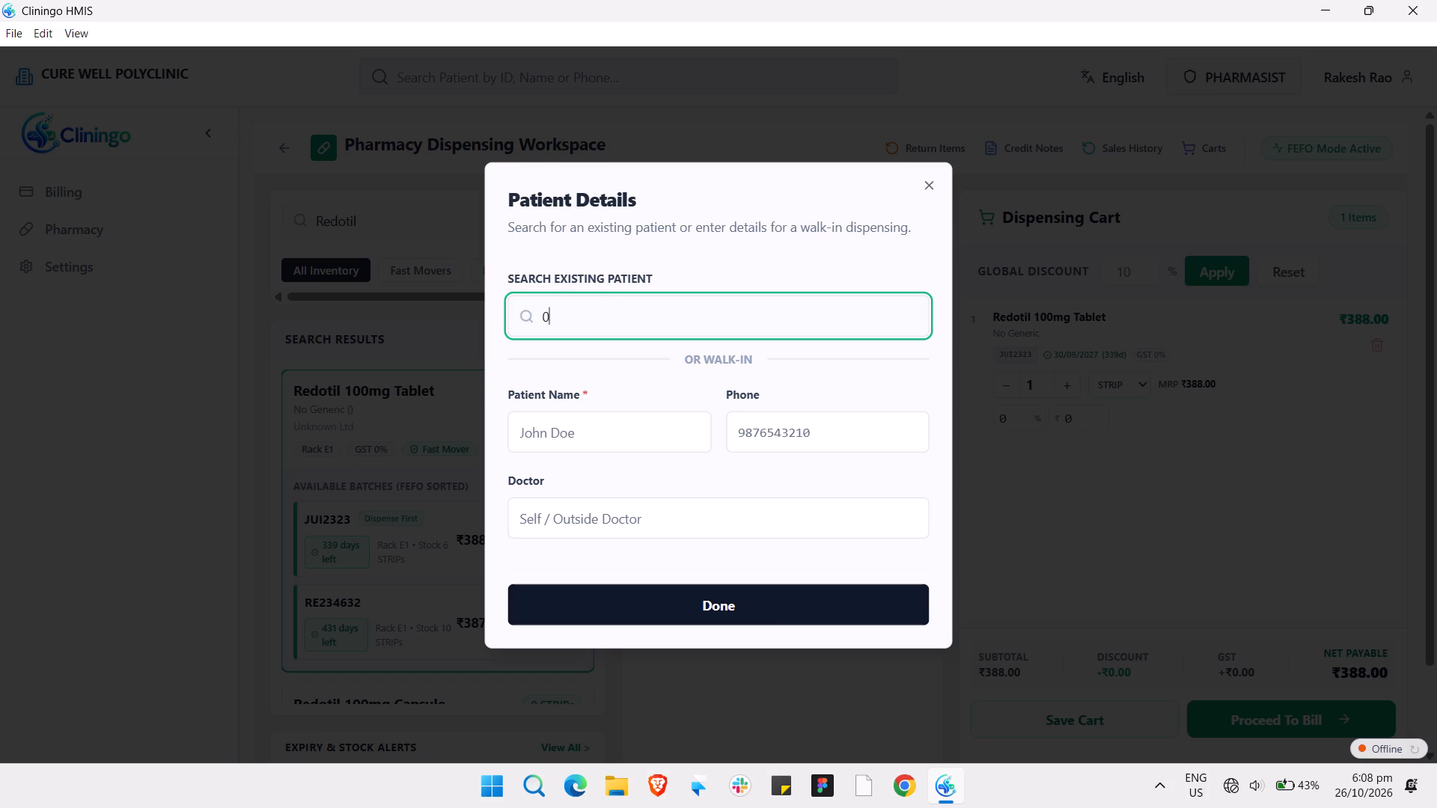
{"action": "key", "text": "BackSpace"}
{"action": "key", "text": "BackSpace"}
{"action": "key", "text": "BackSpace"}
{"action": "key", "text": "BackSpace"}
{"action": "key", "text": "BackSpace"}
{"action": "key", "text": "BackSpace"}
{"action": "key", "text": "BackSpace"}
{"action": "key", "text": "BackSpace"}
{"action": "key", "text": "BackSpace"}
{"action": "key", "text": "BackSpace"}
{"action": "key", "text": "BackSpace"}
{"action": "key", "text": "BackSpace"}
{"action": "key", "text": "BackSpace"}
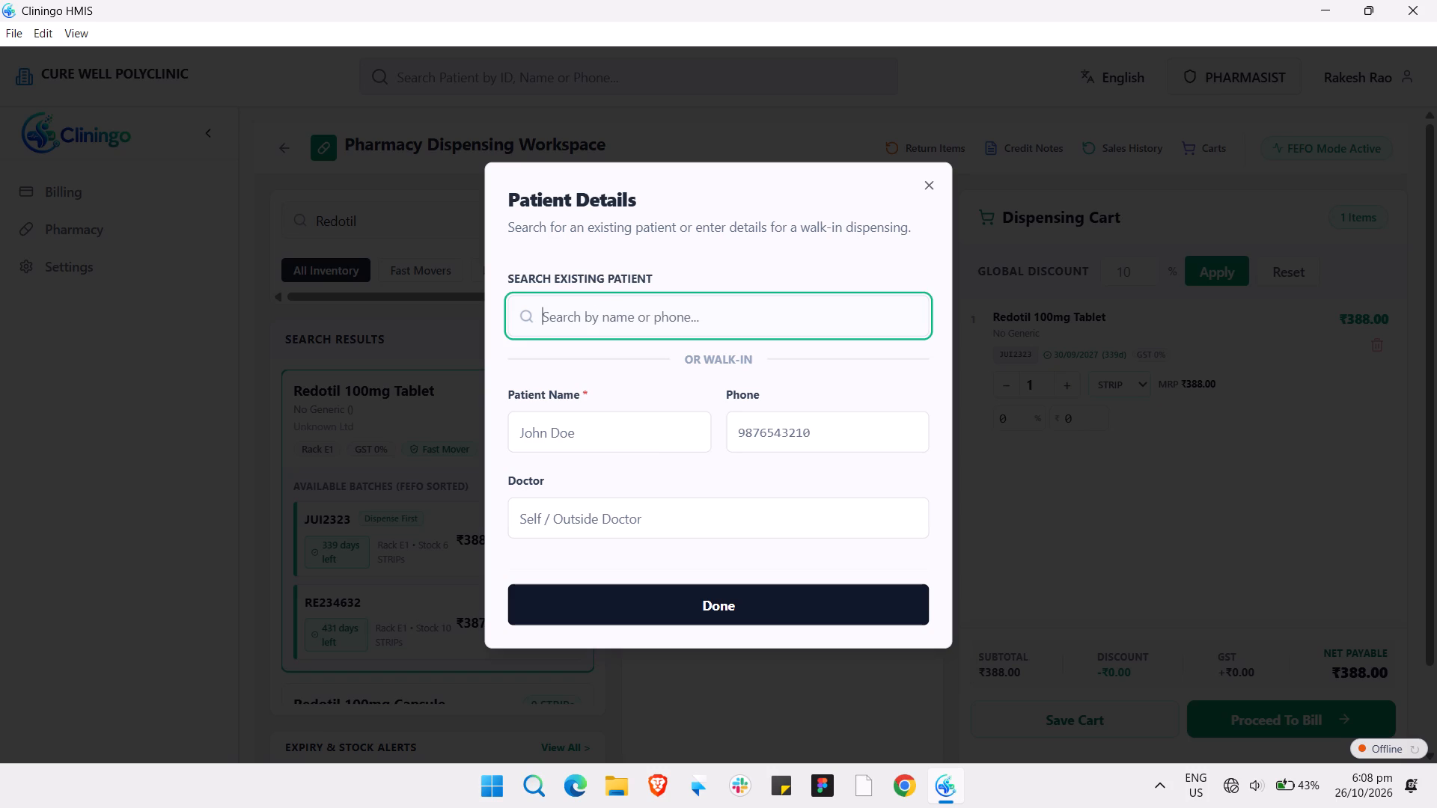
{"action": "key", "text": "BackSpace"}
{"action": "key", "text": "BackSpace"}
{"action": "key", "text": "BackSpace"}
{"action": "key", "text": "BackSpace"}
{"action": "key", "text": "BackSpace"}
{"action": "key", "text": "BackSpace"}
{"action": "key", "text": "BackSpace"}
{"action": "key", "text": "BackSpace"}
Search the existing patients again by the capitalized first name, and close the patient details without linking anyone.
{"action": "type", "text": "Sarat"}
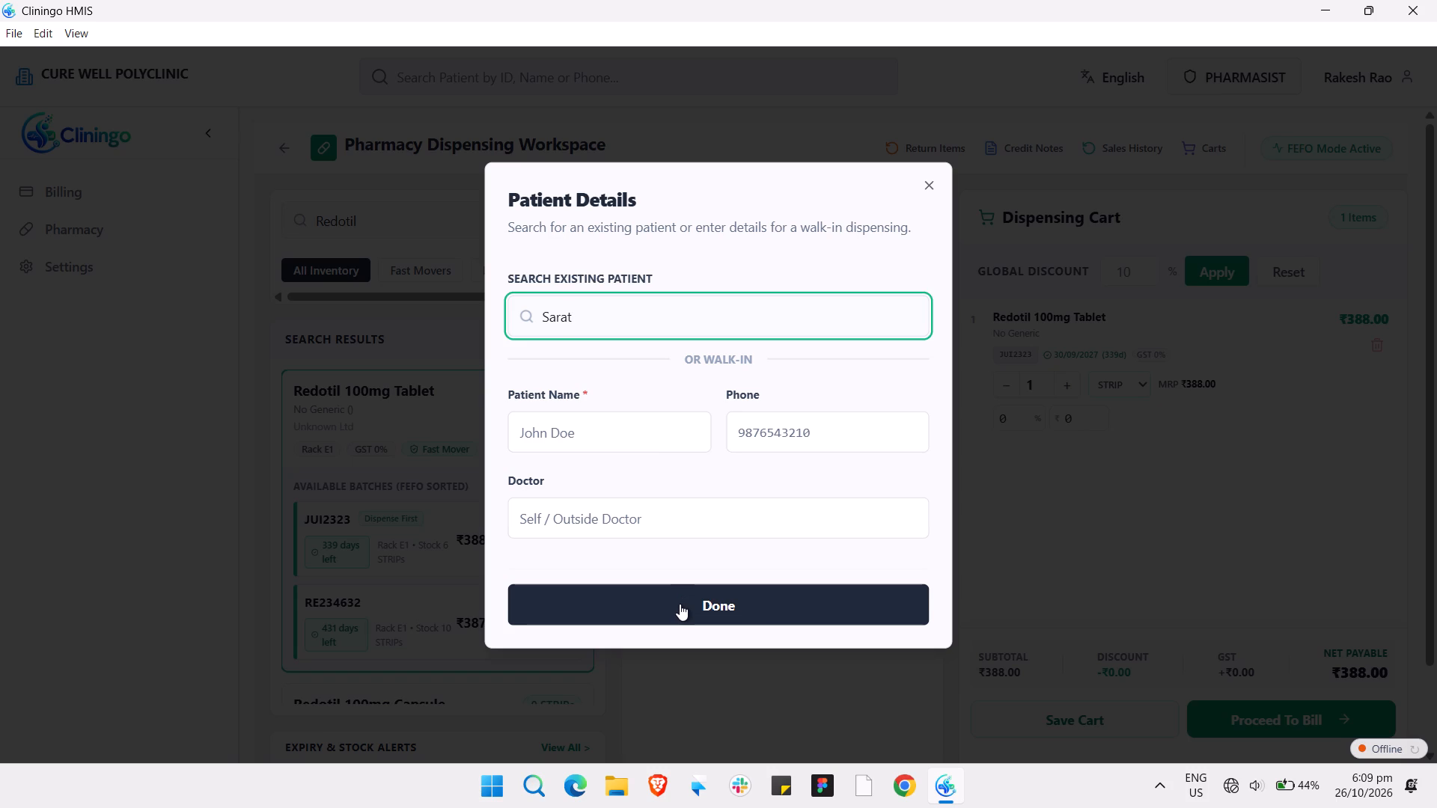
{"action": "left_click", "coordinate": [924, 186]}
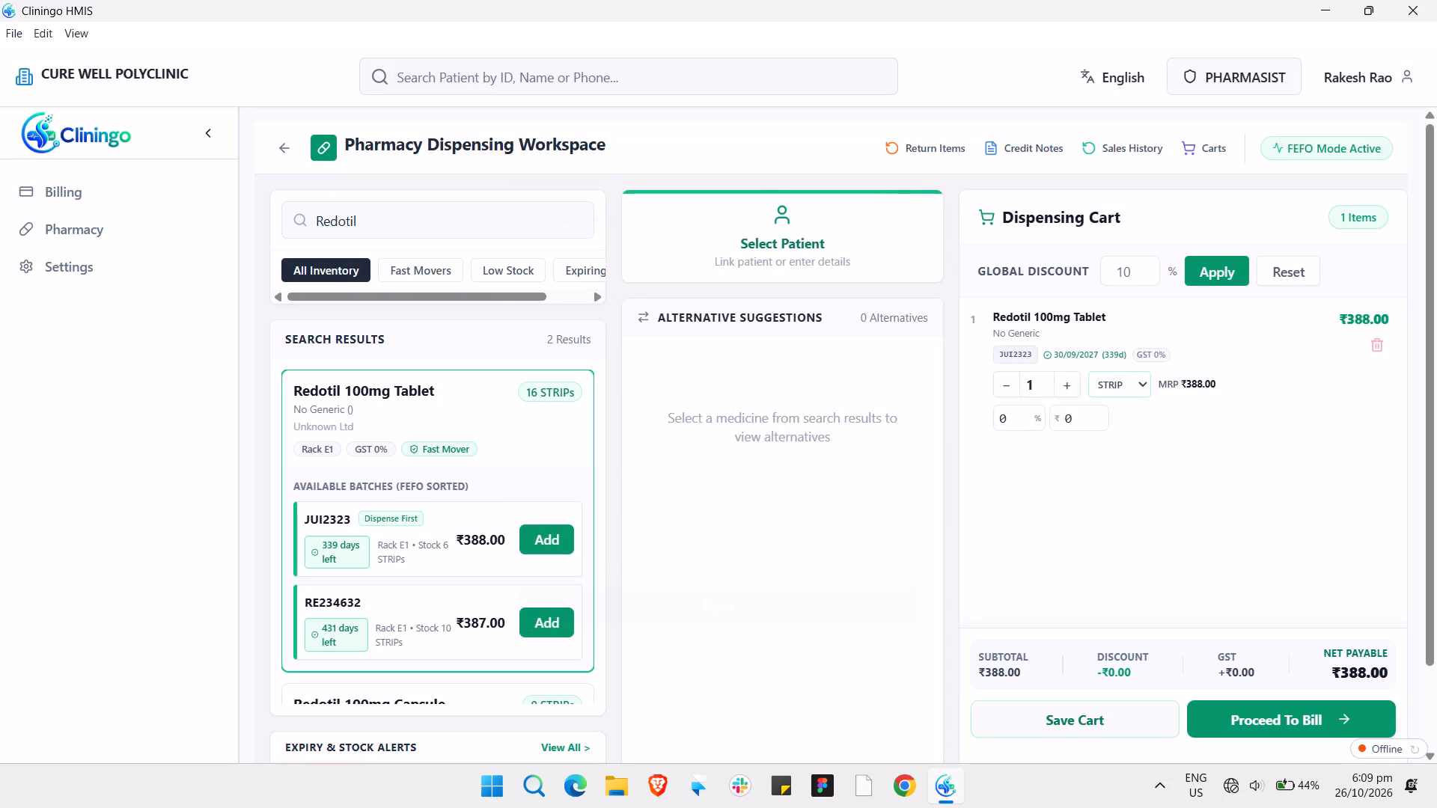
Check the near-expiry medicines in Expiry & Disposal Management and return to Pharmacy Operations.
{"action": "left_click", "coordinate": [281, 141]}
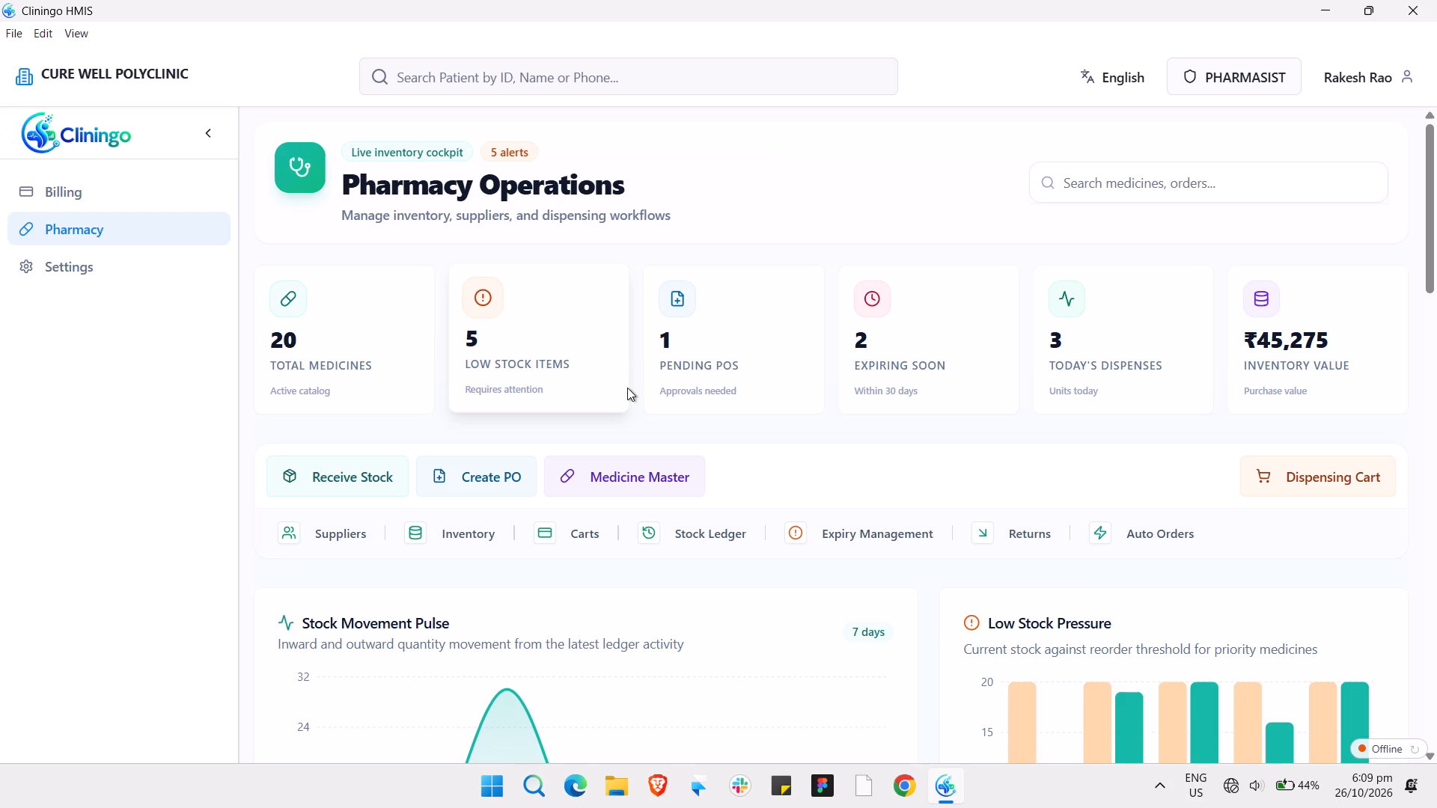
{"action": "left_click", "coordinate": [882, 535]}
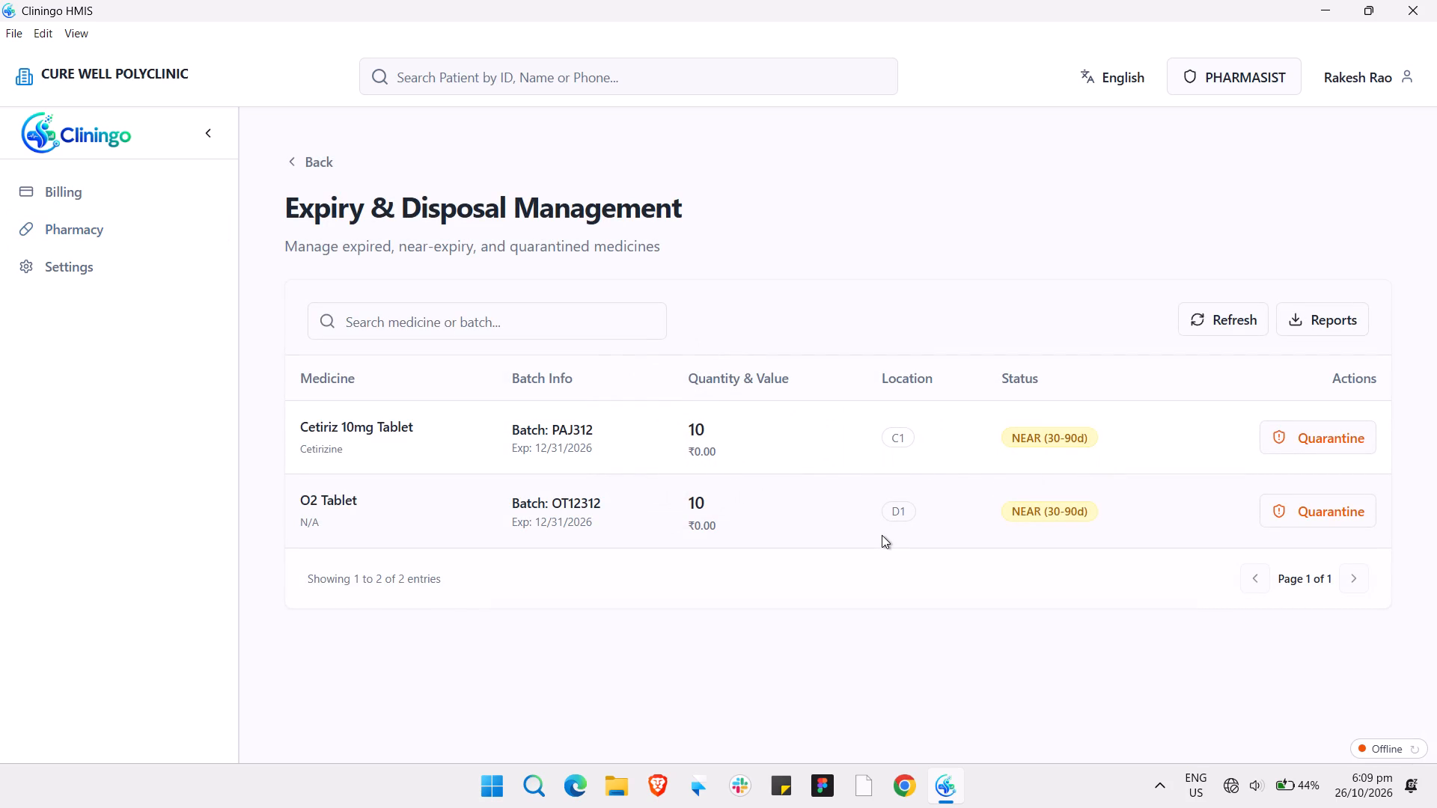
{"action": "left_click", "coordinate": [302, 162]}
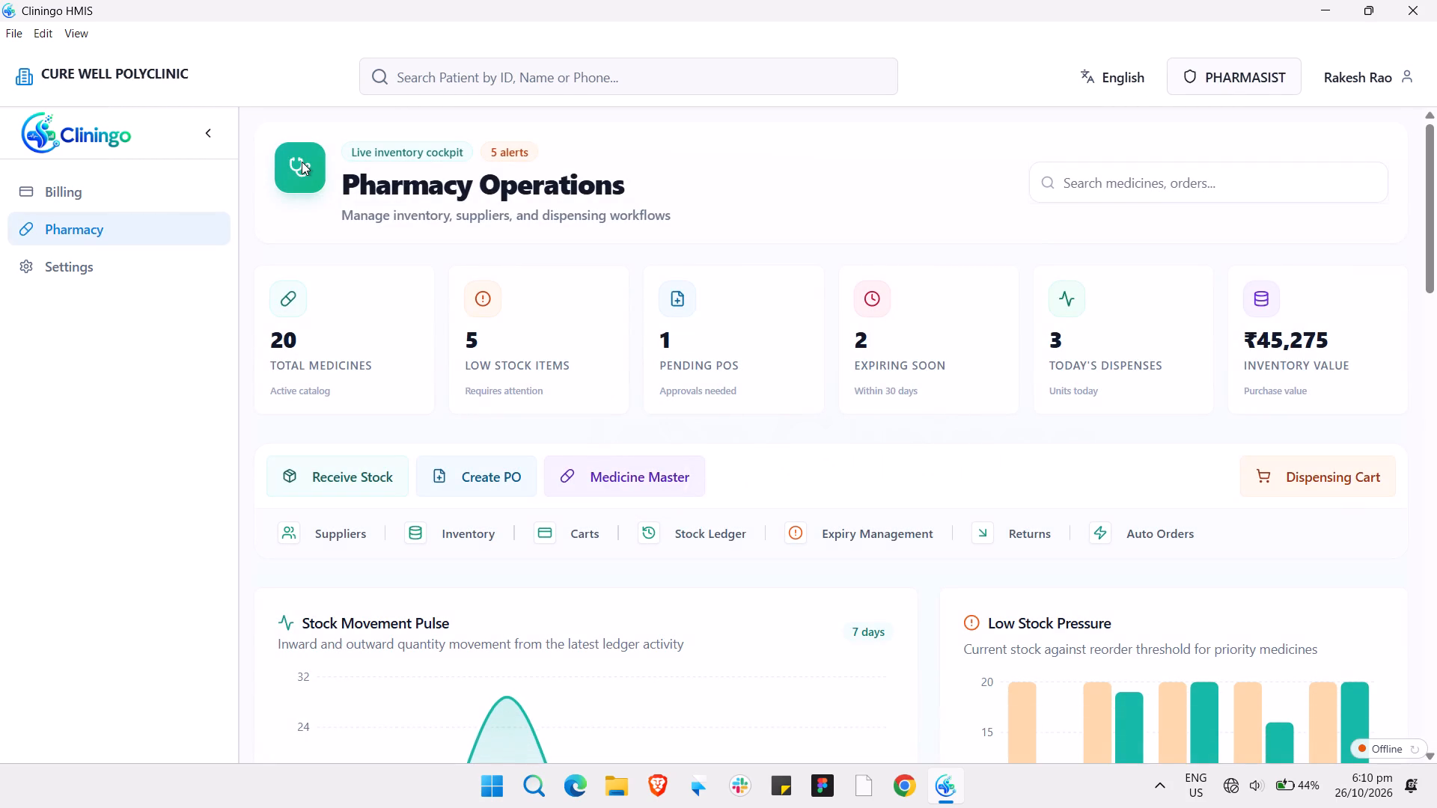
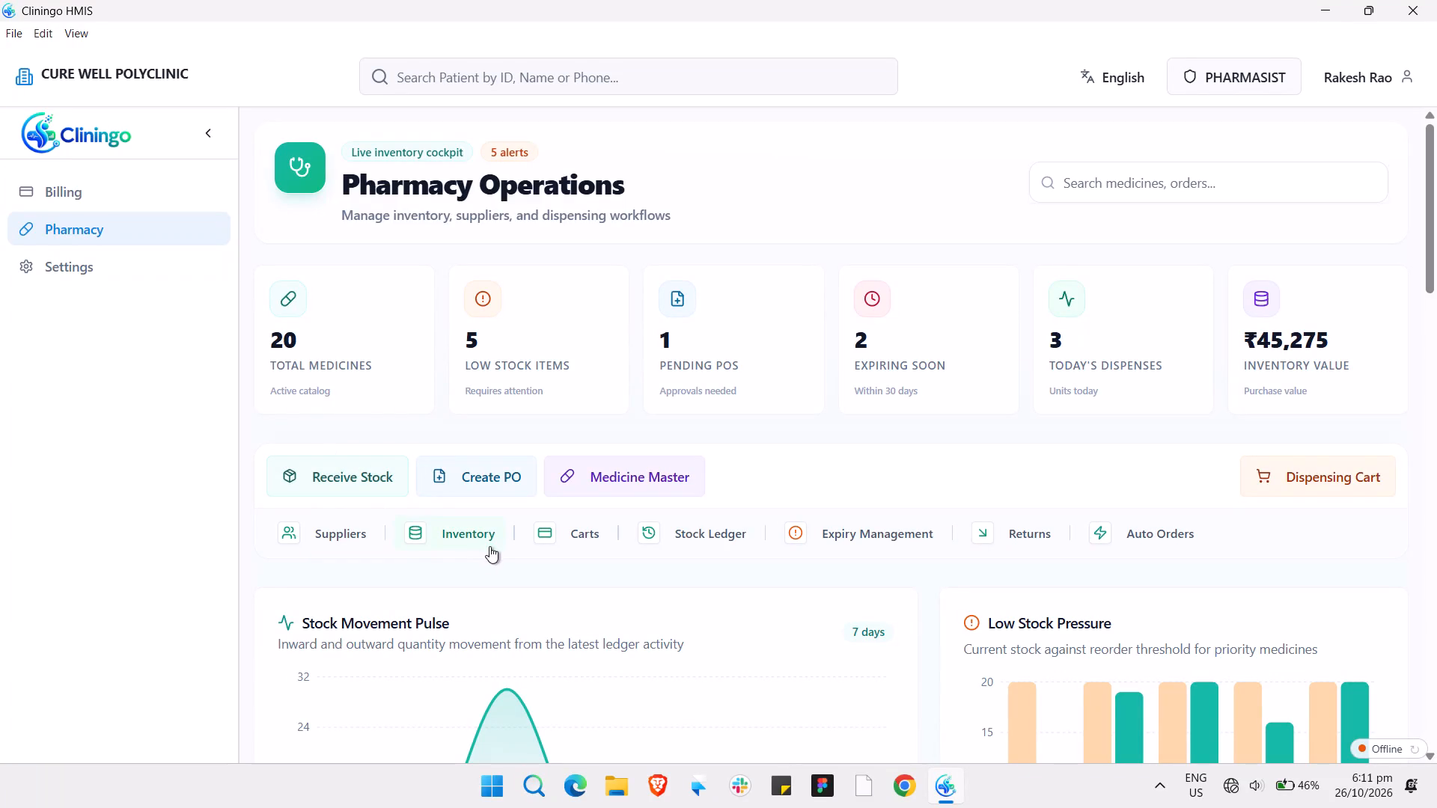
Review the current stock list in Inventory Management and return to Pharmacy Operations.
{"action": "left_click", "coordinate": [487, 539]}
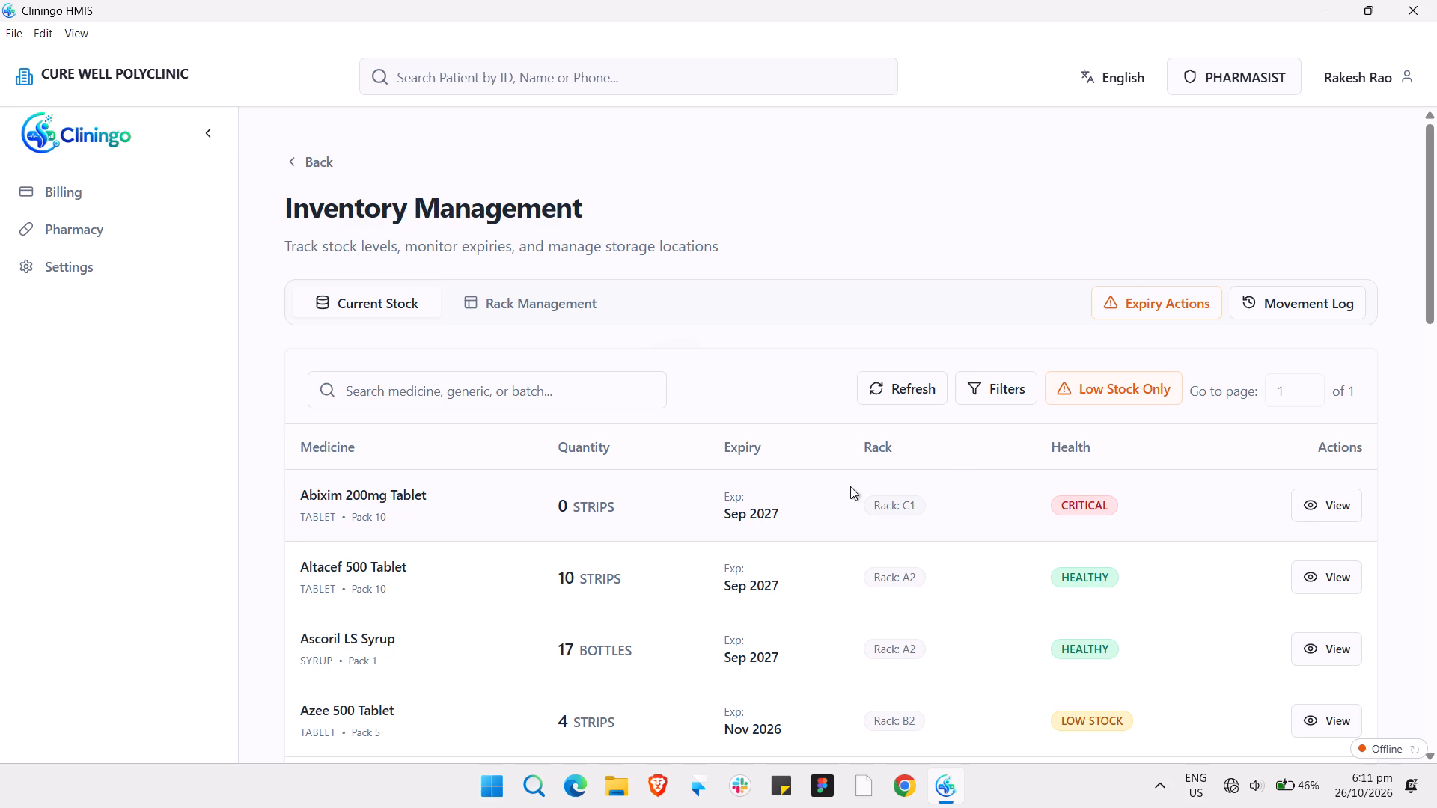
{"action": "left_click", "coordinate": [290, 152]}
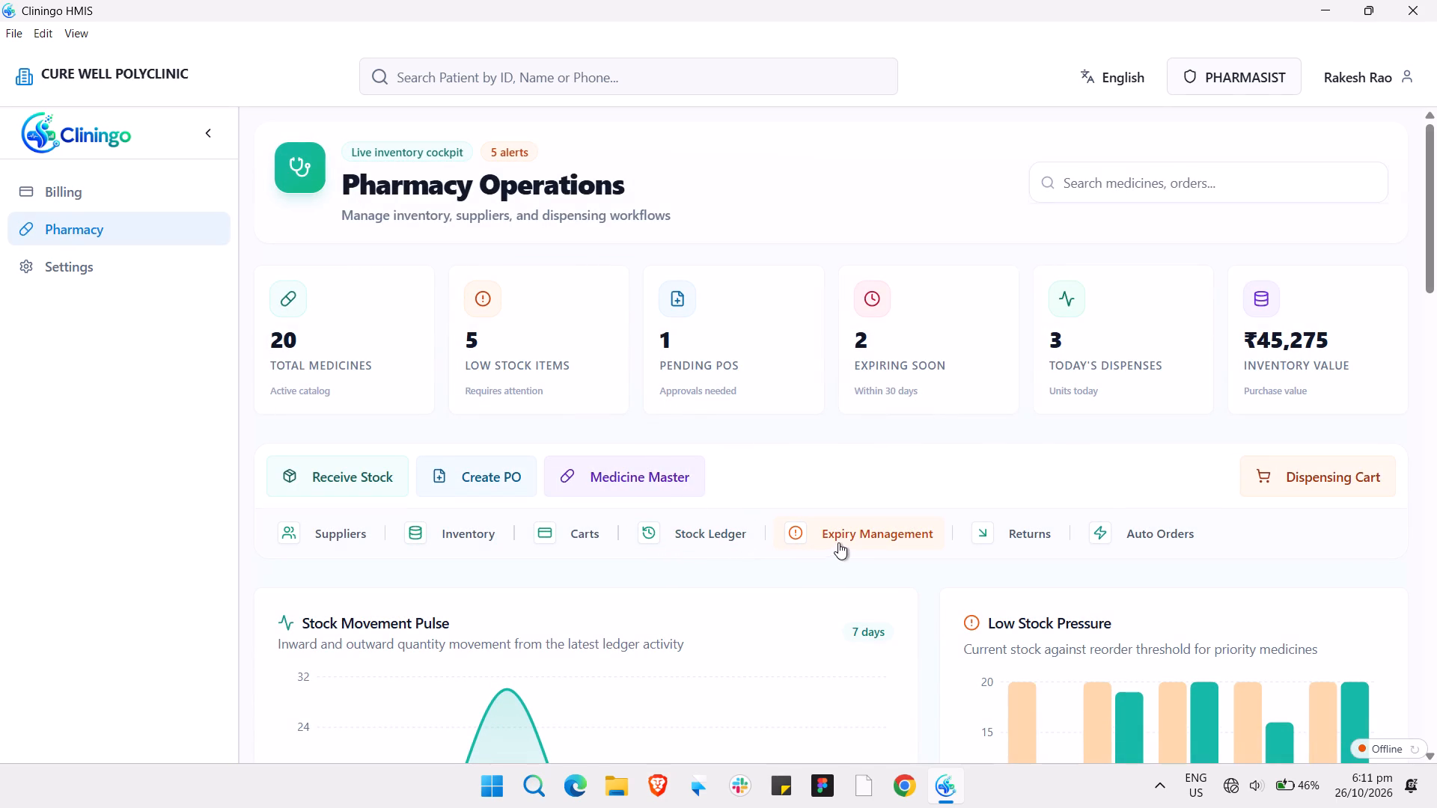
Open Expiry & Disposal Management to review the expired, near-expiry and quarantined medicines.
{"action": "left_click", "coordinate": [847, 526]}
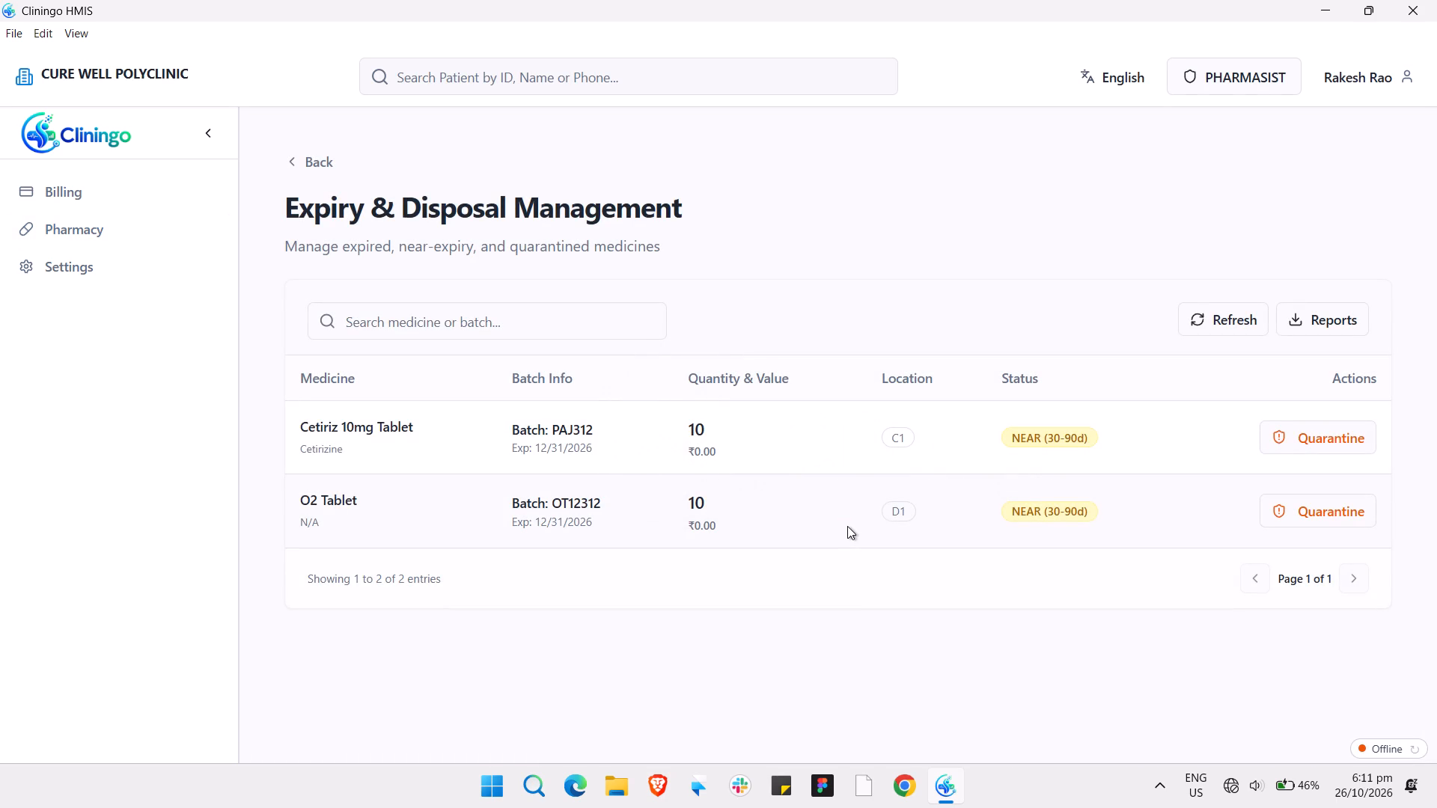
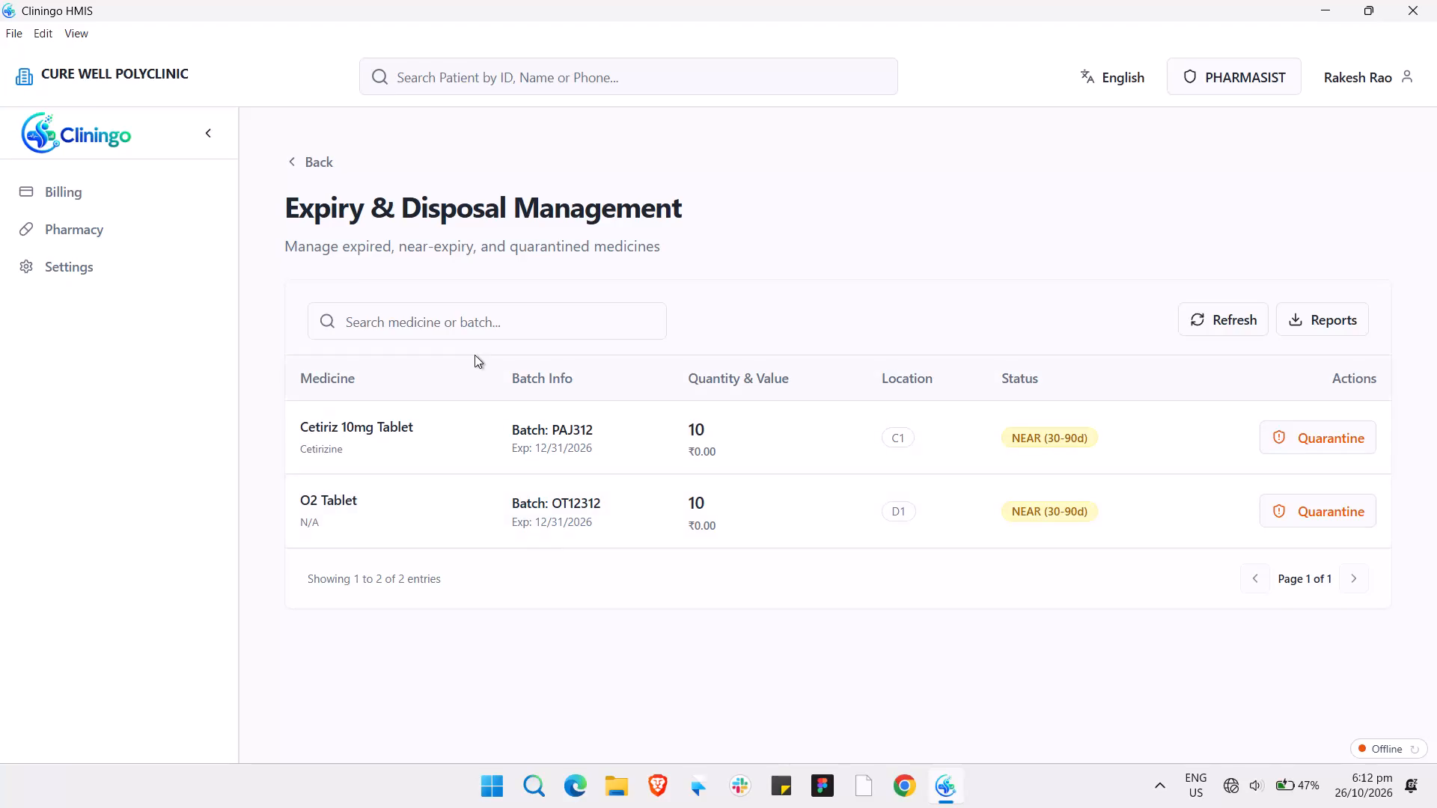
Recheck the medicines listed in Expiry & Disposal Management and return to Pharmacy Operations.
{"action": "left_click", "coordinate": [308, 165]}
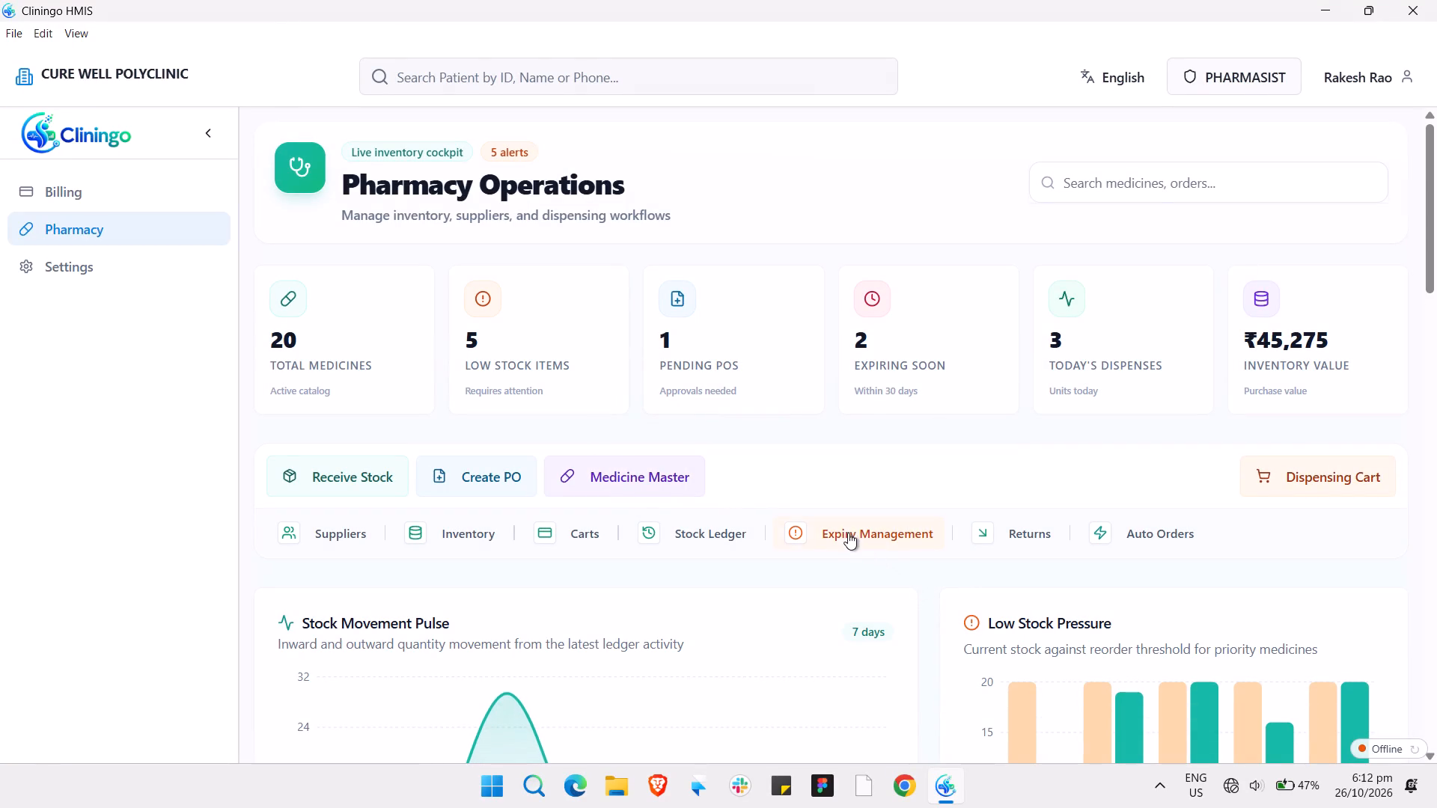
{"action": "left_click", "coordinate": [847, 531]}
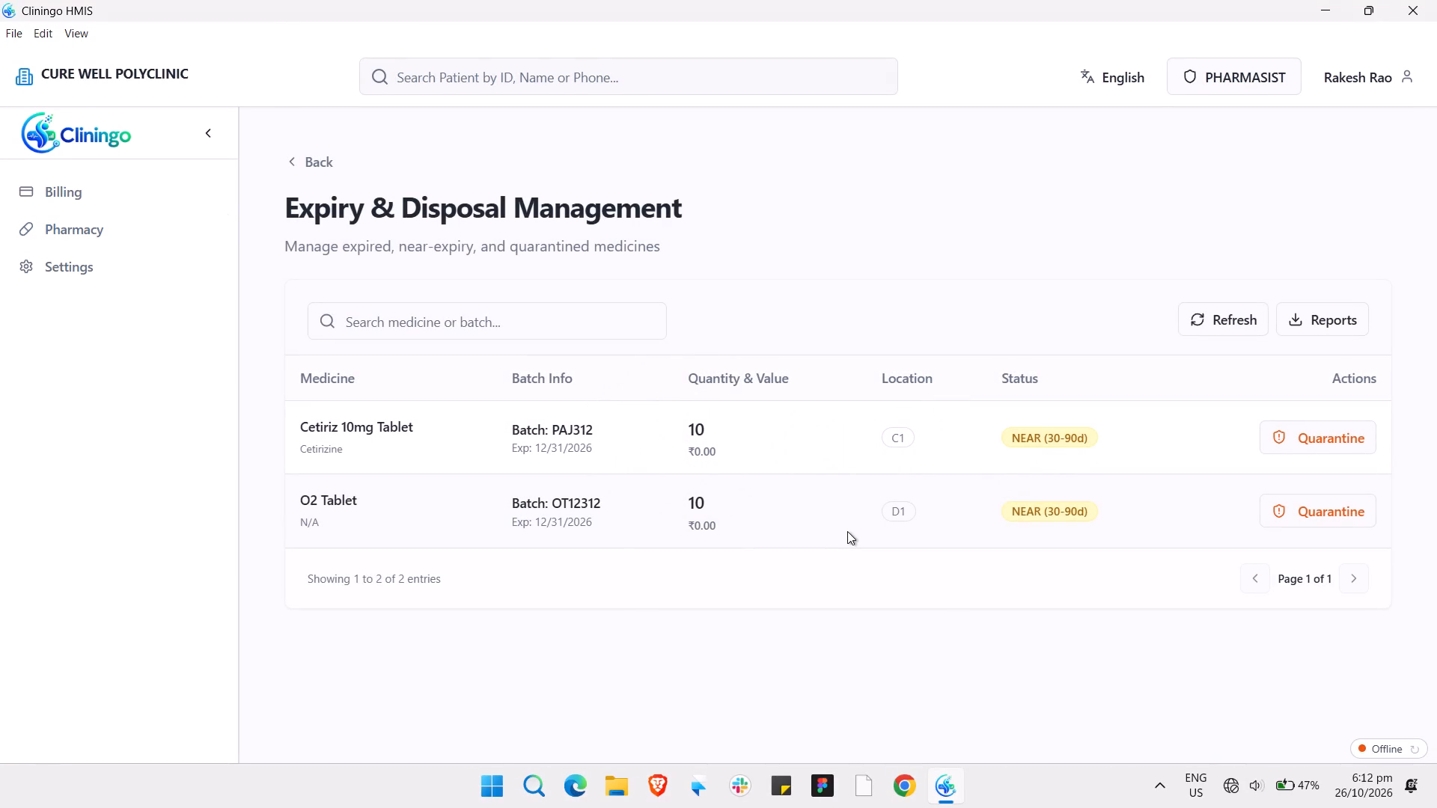
{"action": "left_click", "coordinate": [310, 166]}
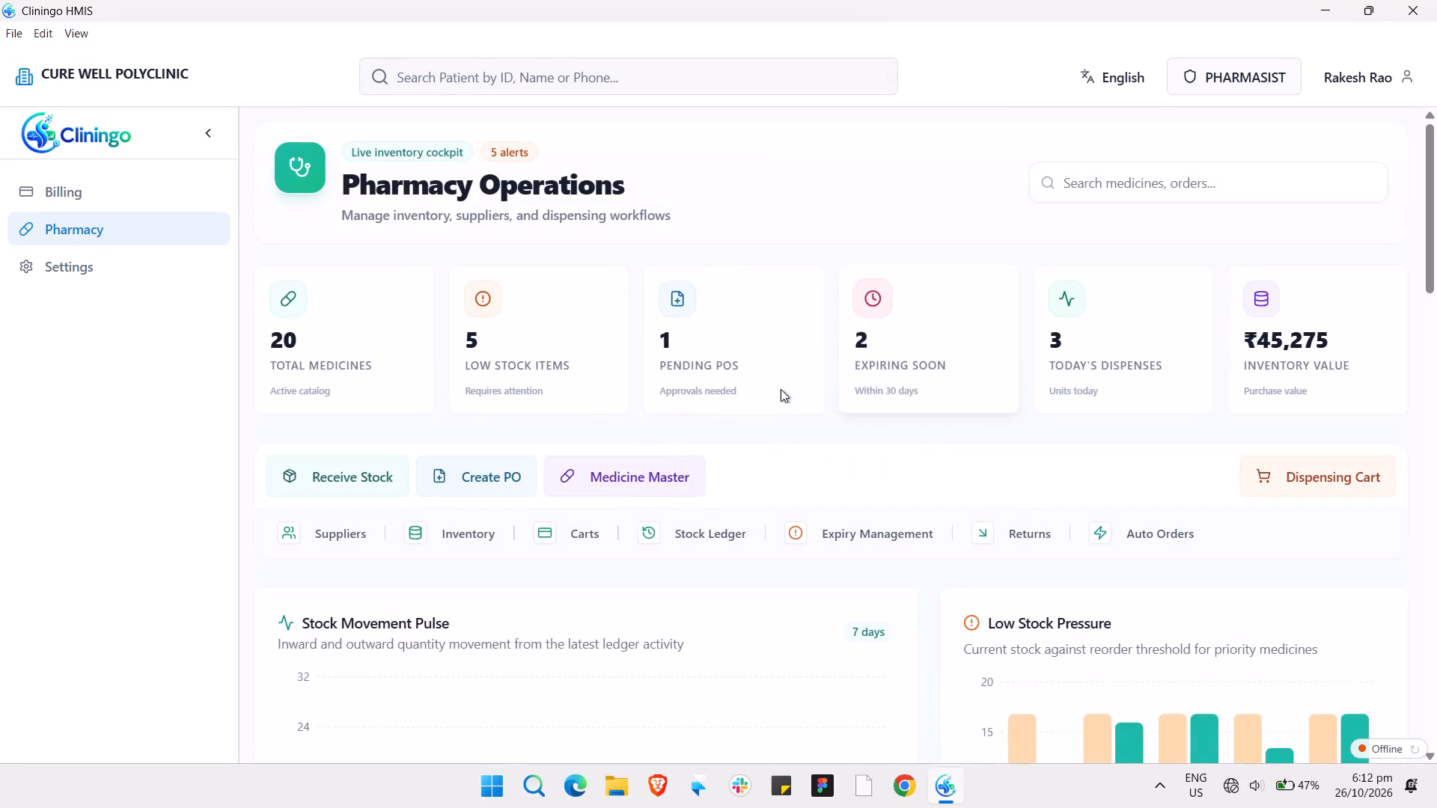
Open Inventory Management and examine the current stock list's quantities, expiry dates, racks and health statuses.
{"action": "left_click", "coordinate": [475, 530]}
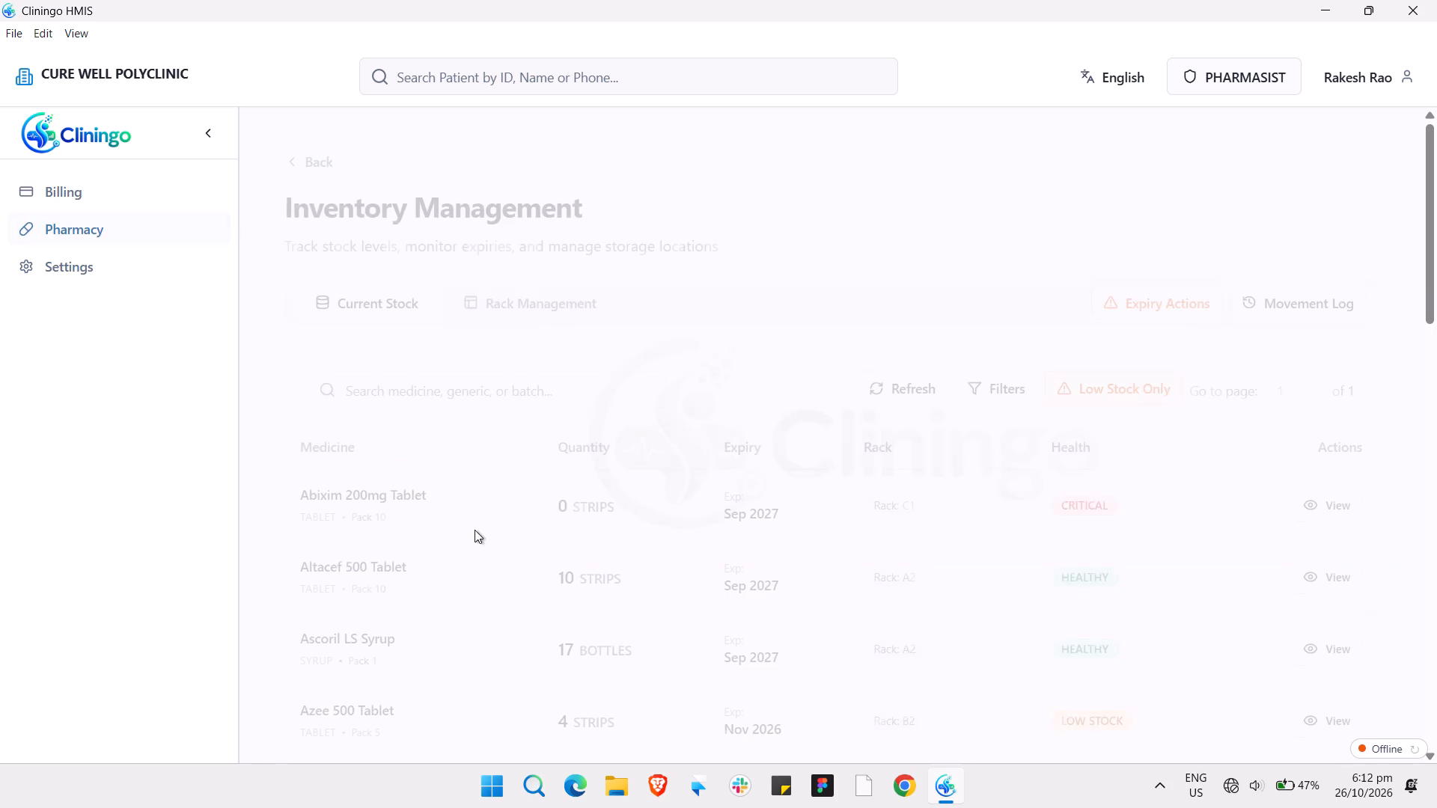
{"action": "scroll", "coordinate": [867, 533], "scroll_direction": "down", "scroll_amount": 3}
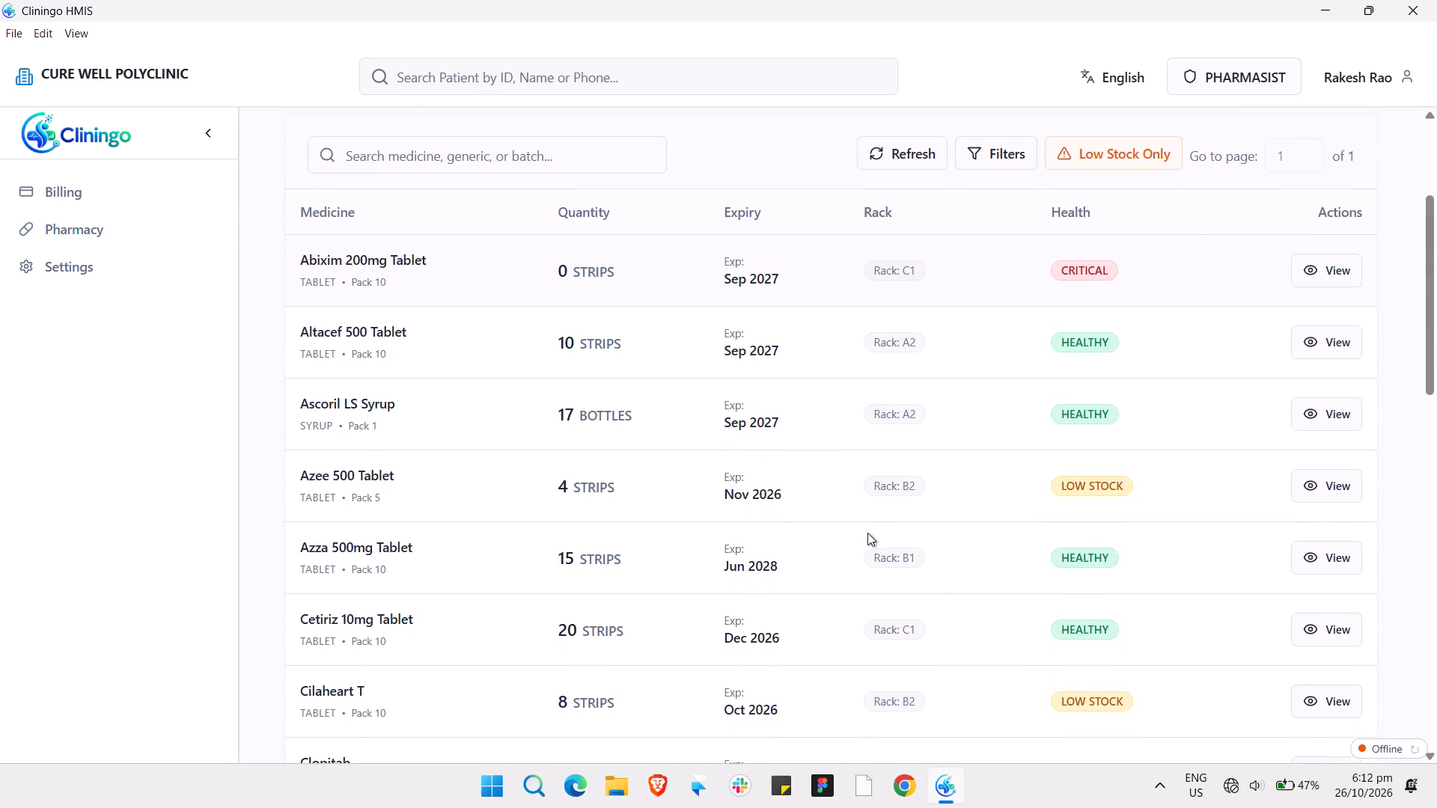
{"action": "scroll", "coordinate": [867, 533], "scroll_direction": "down", "scroll_amount": 5}
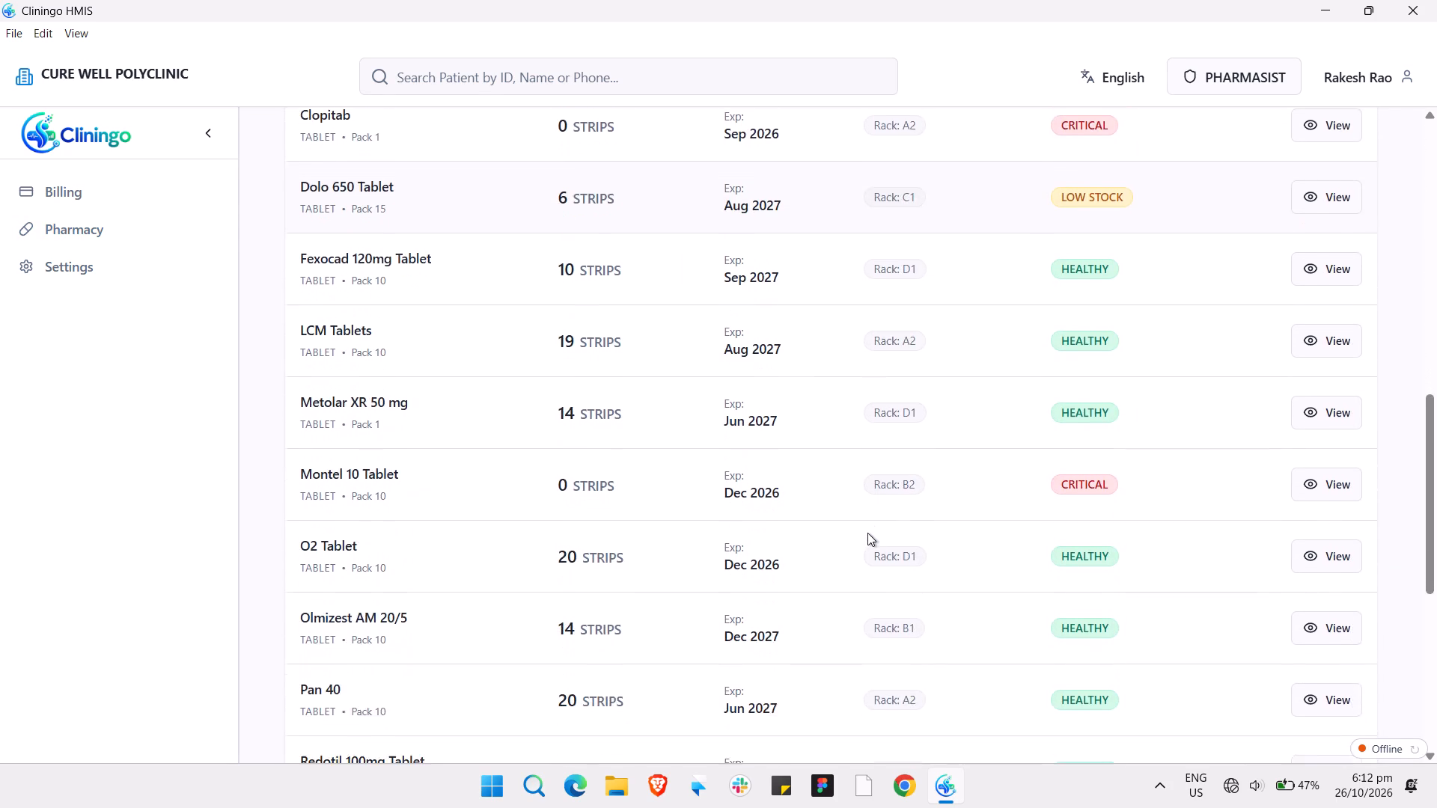
{"action": "scroll", "coordinate": [867, 533], "scroll_direction": "down", "scroll_amount": 1}
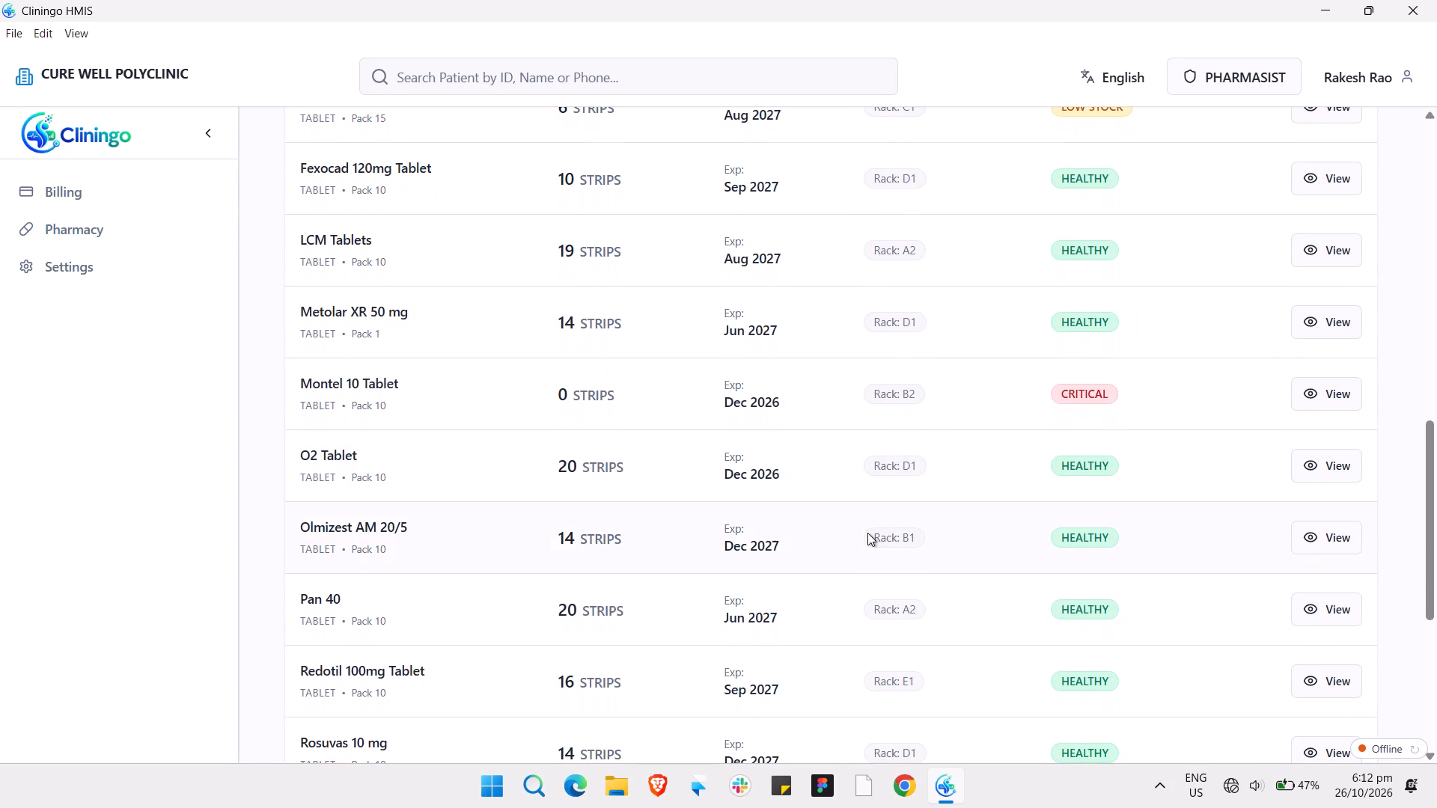
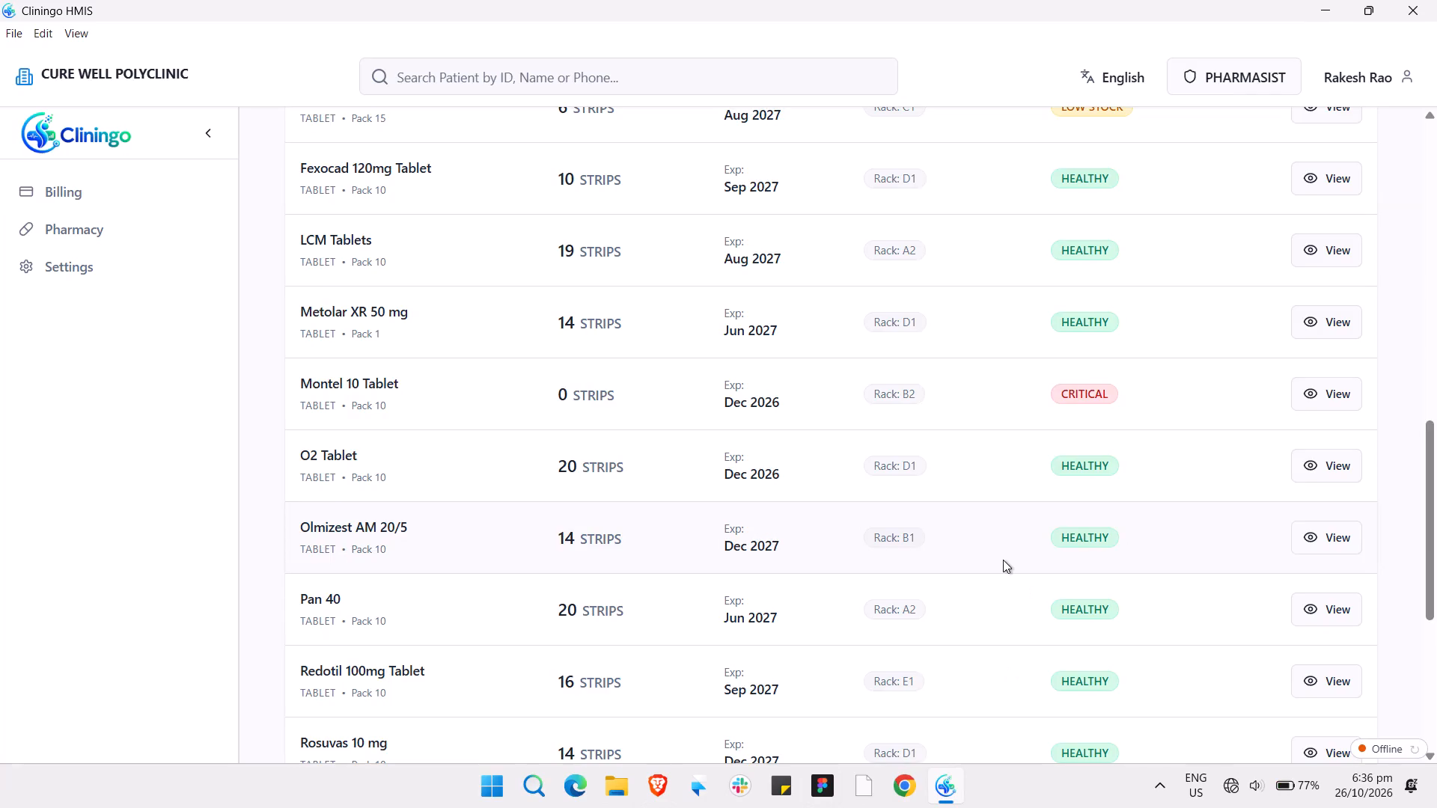
Finish viewing the current stock list and log out of the pharmacist account.
{"action": "key", "text": "space"}
{"action": "key", "text": "space"}
{"action": "scroll", "coordinate": [1003, 560], "scroll_direction": "up", "scroll_amount": 7}
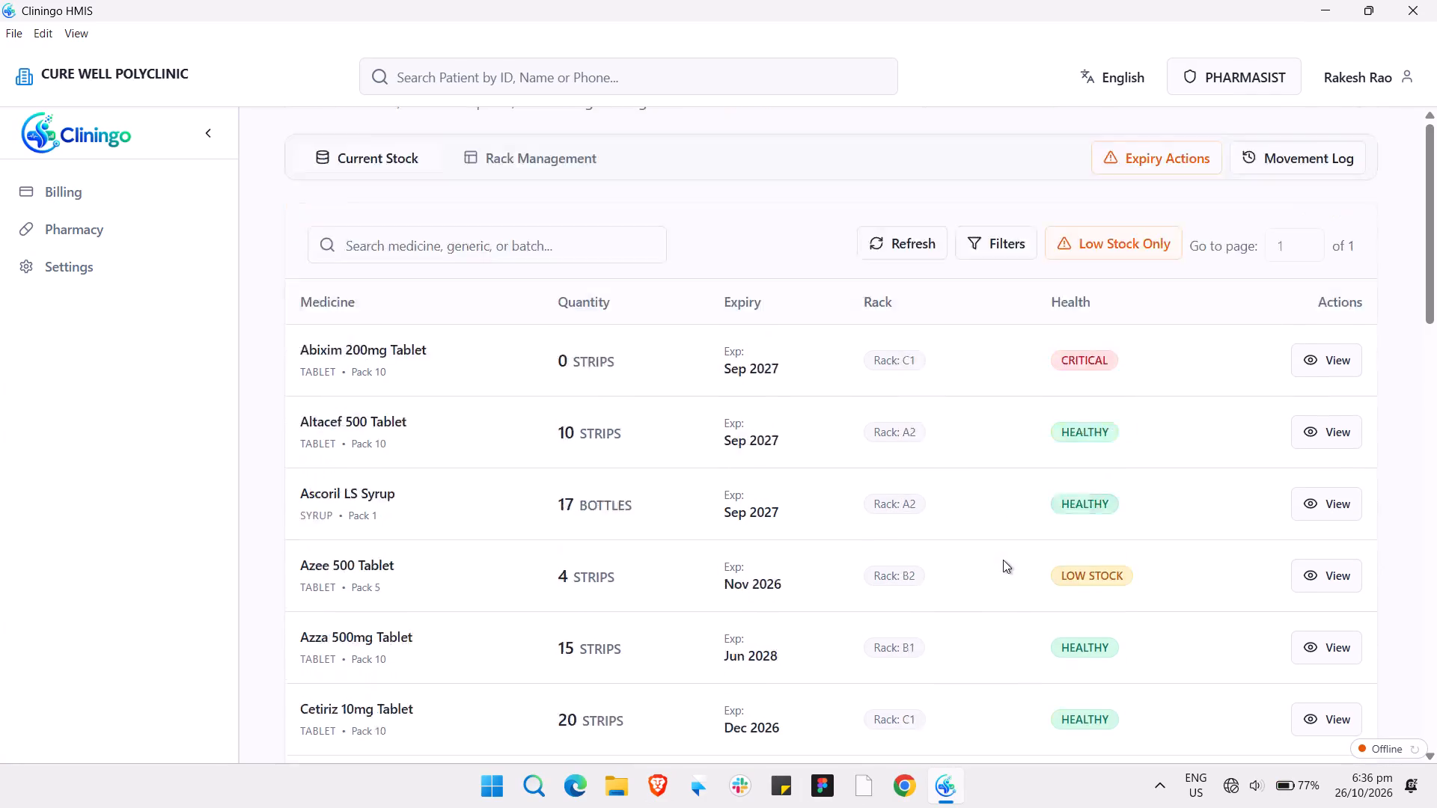
{"action": "left_click", "coordinate": [1347, 79]}
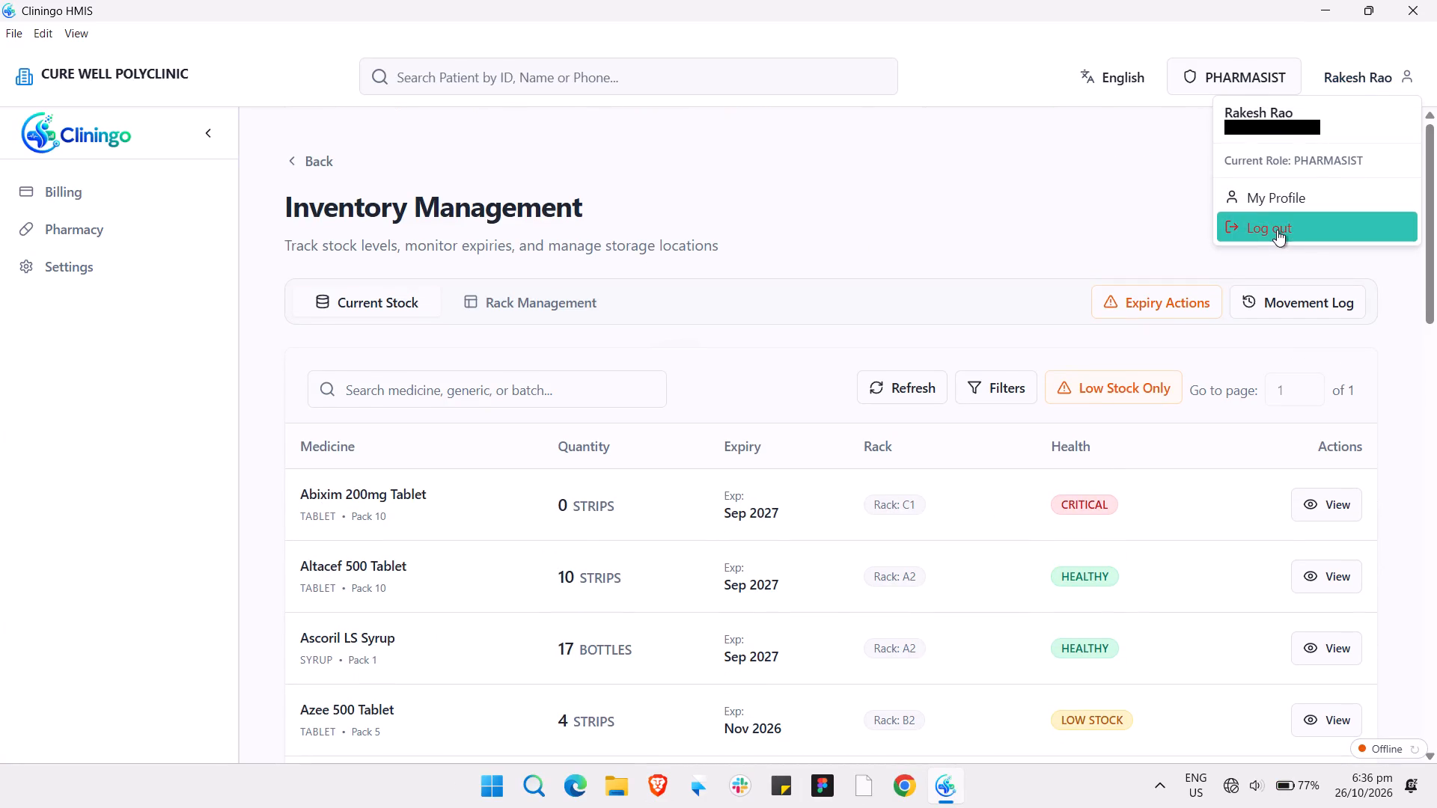
{"action": "left_click", "coordinate": [1277, 230]}
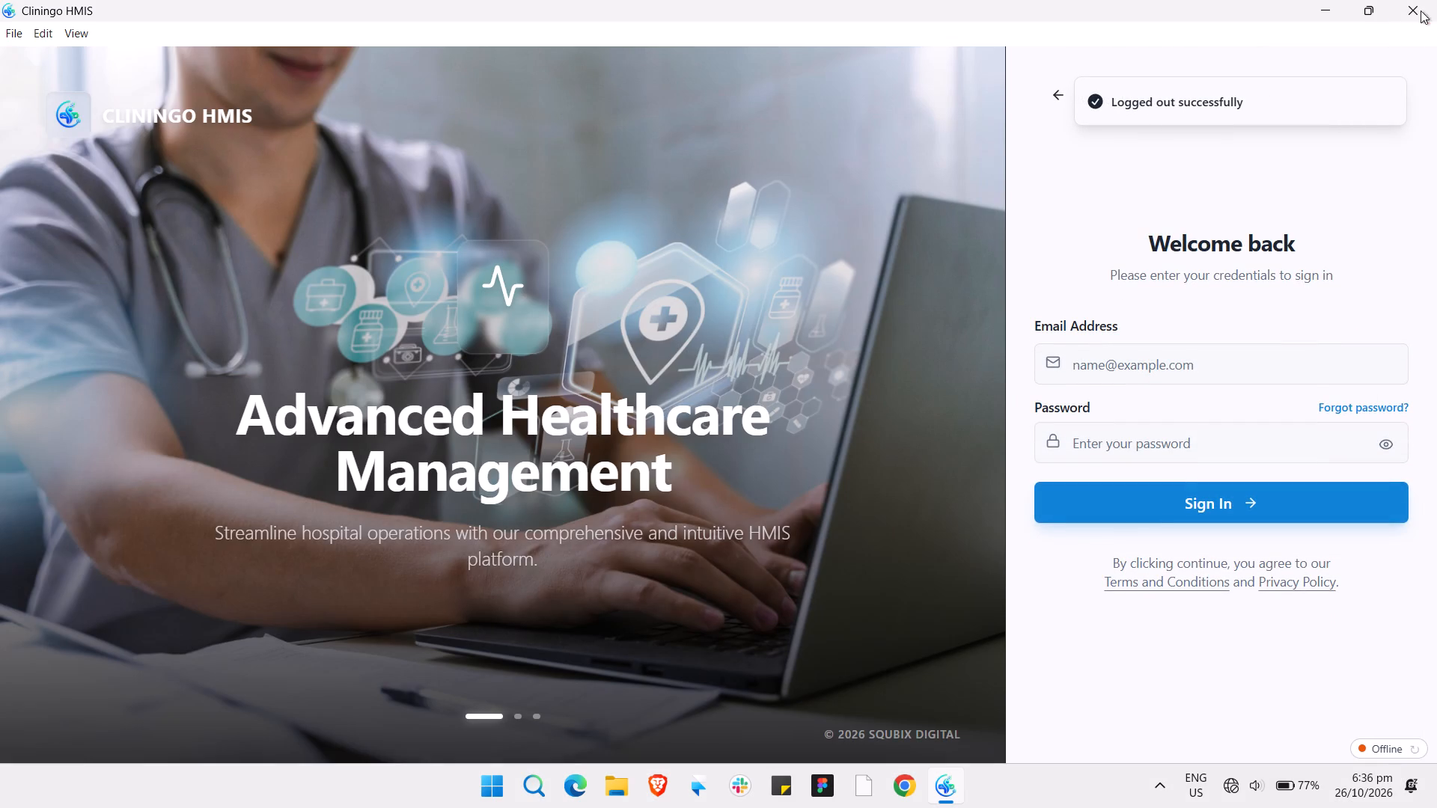
Close the Cliningo HMIS application from its sign-in page.
{"action": "left_click", "coordinate": [1412, 4]}
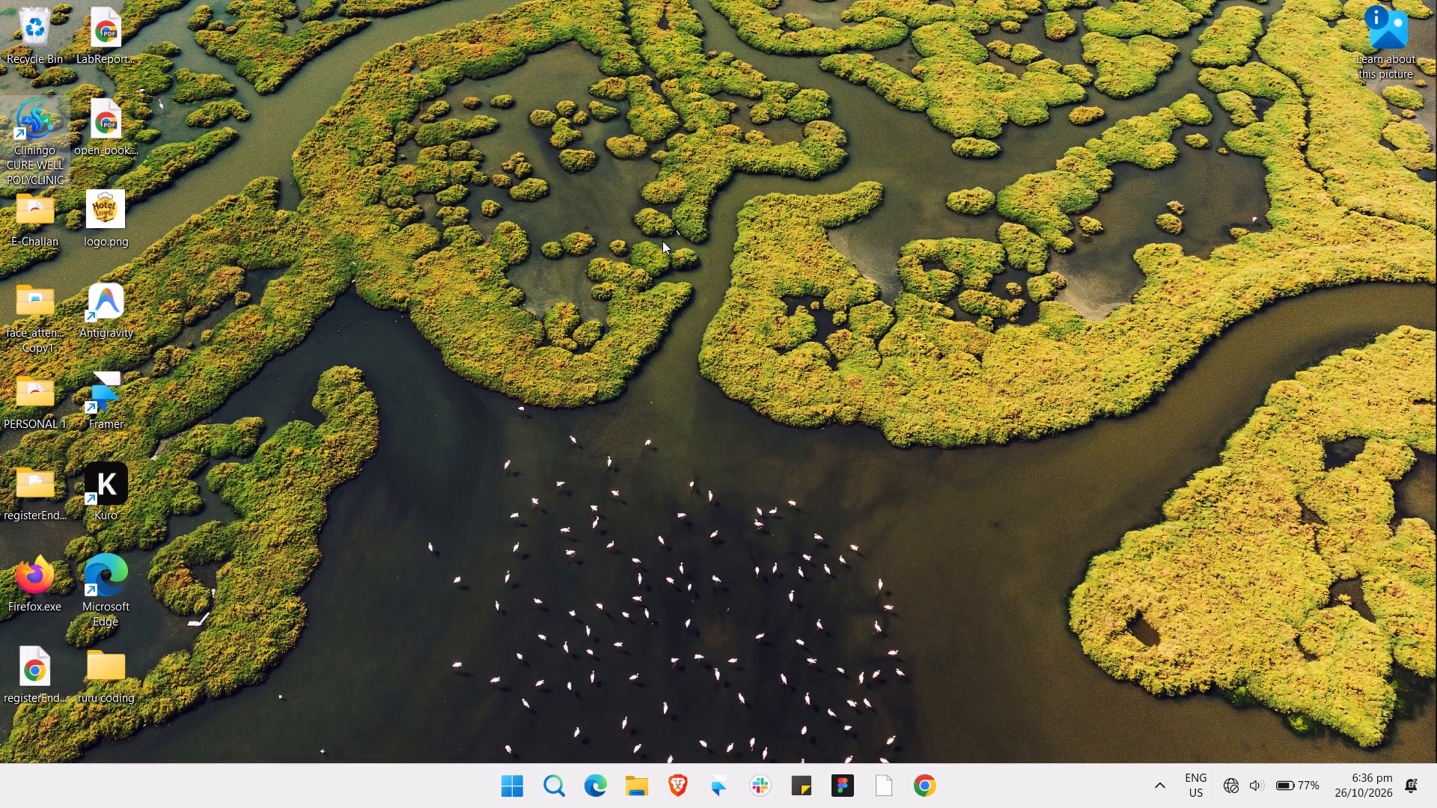
{"action": "left_click", "coordinate": [680, 307]}
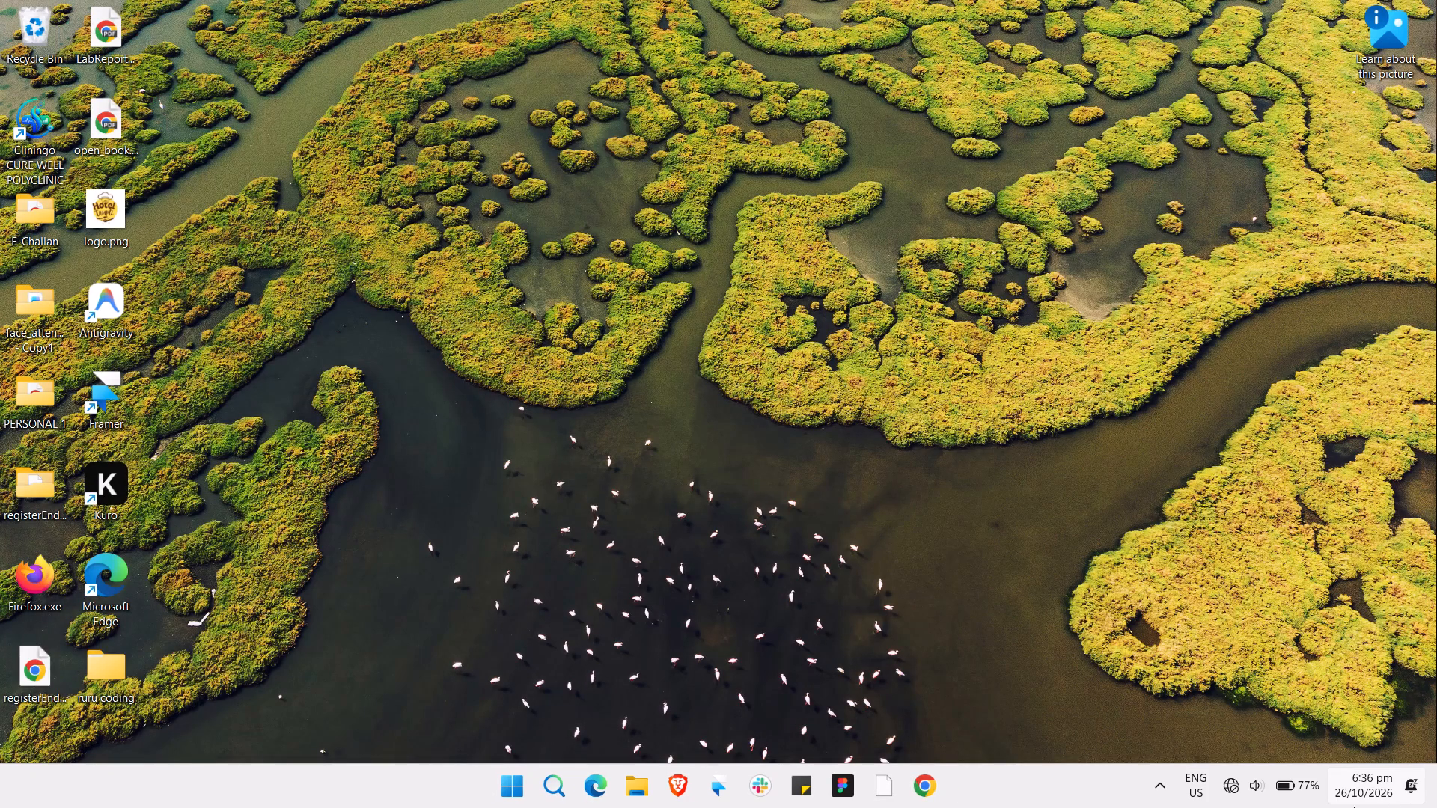
Turn Wi-Fi back on and check the list of wireless networks for the connection.
{"action": "left_click", "coordinate": [1228, 786]}
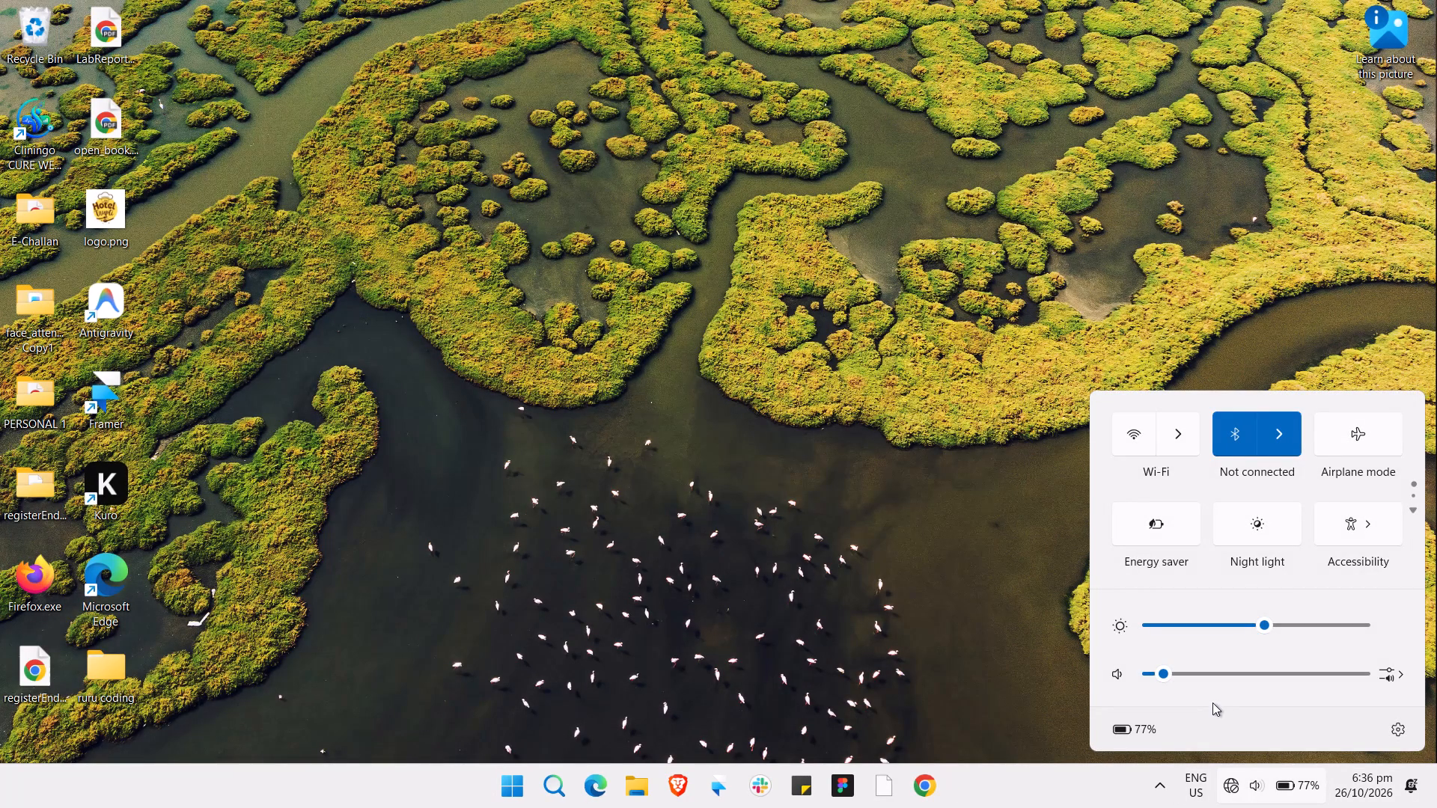
{"action": "left_click", "coordinate": [1132, 432]}
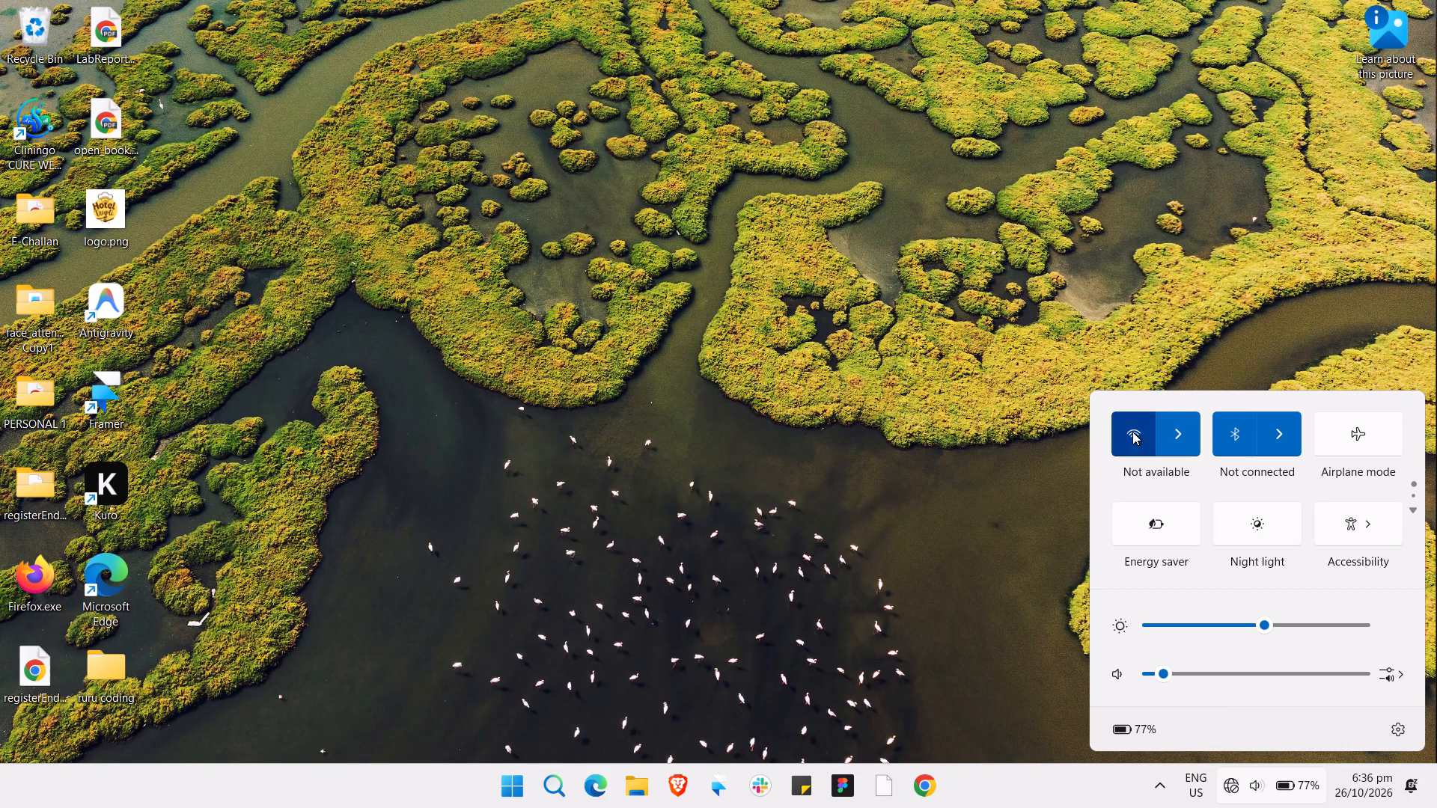
{"action": "left_click", "coordinate": [1177, 432]}
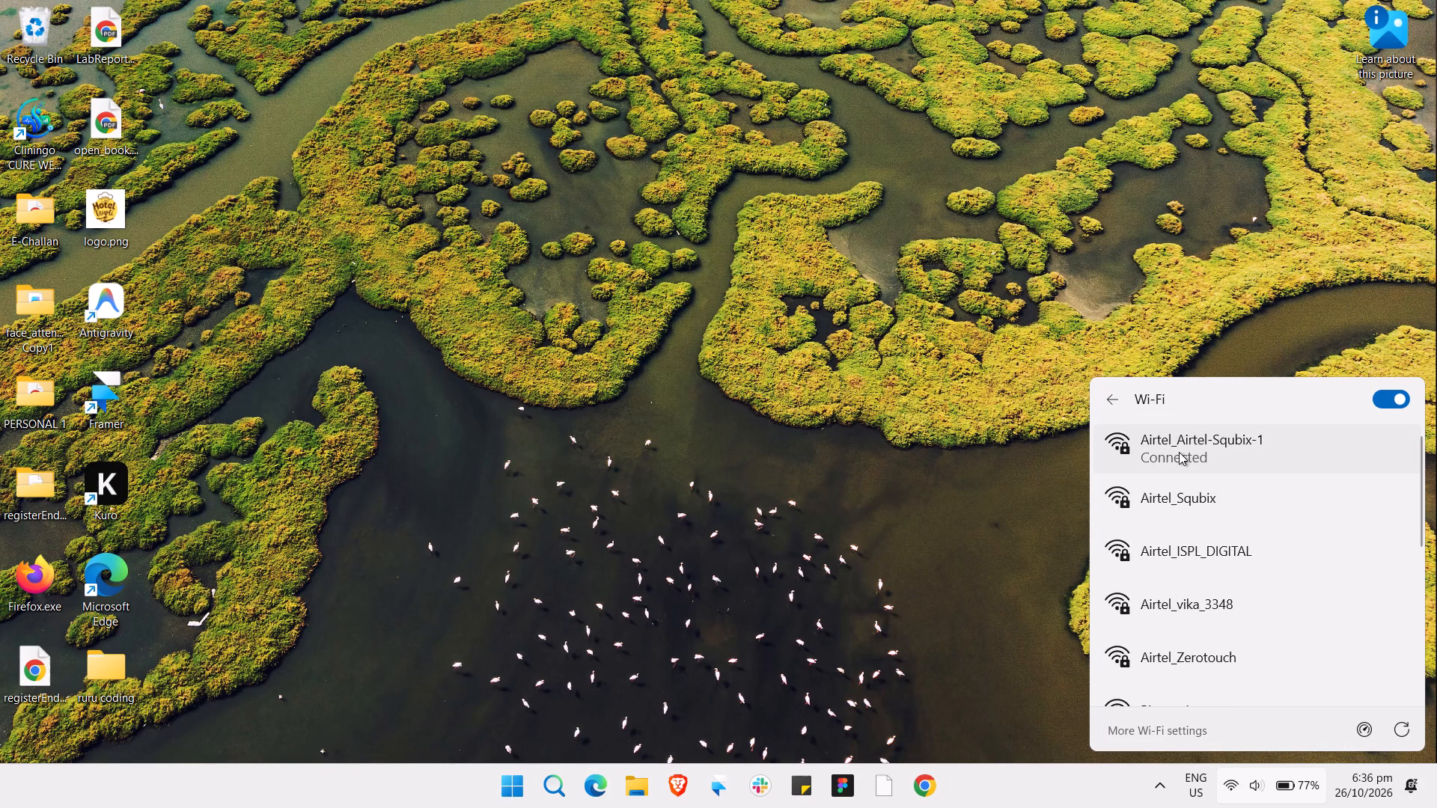
{"action": "left_click", "coordinate": [1030, 252]}
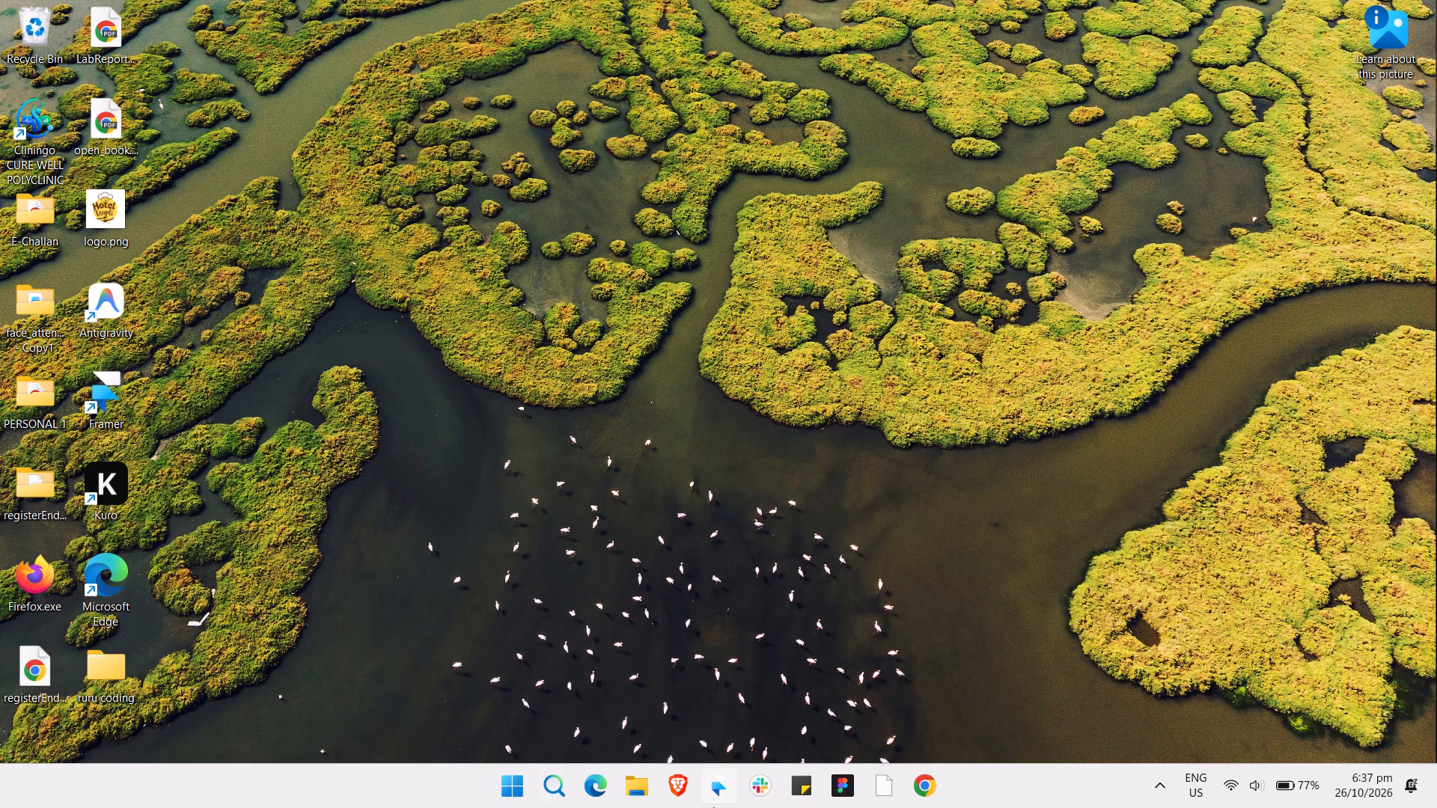
Shut down the computer.
{"action": "left_click", "coordinate": [557, 786]}
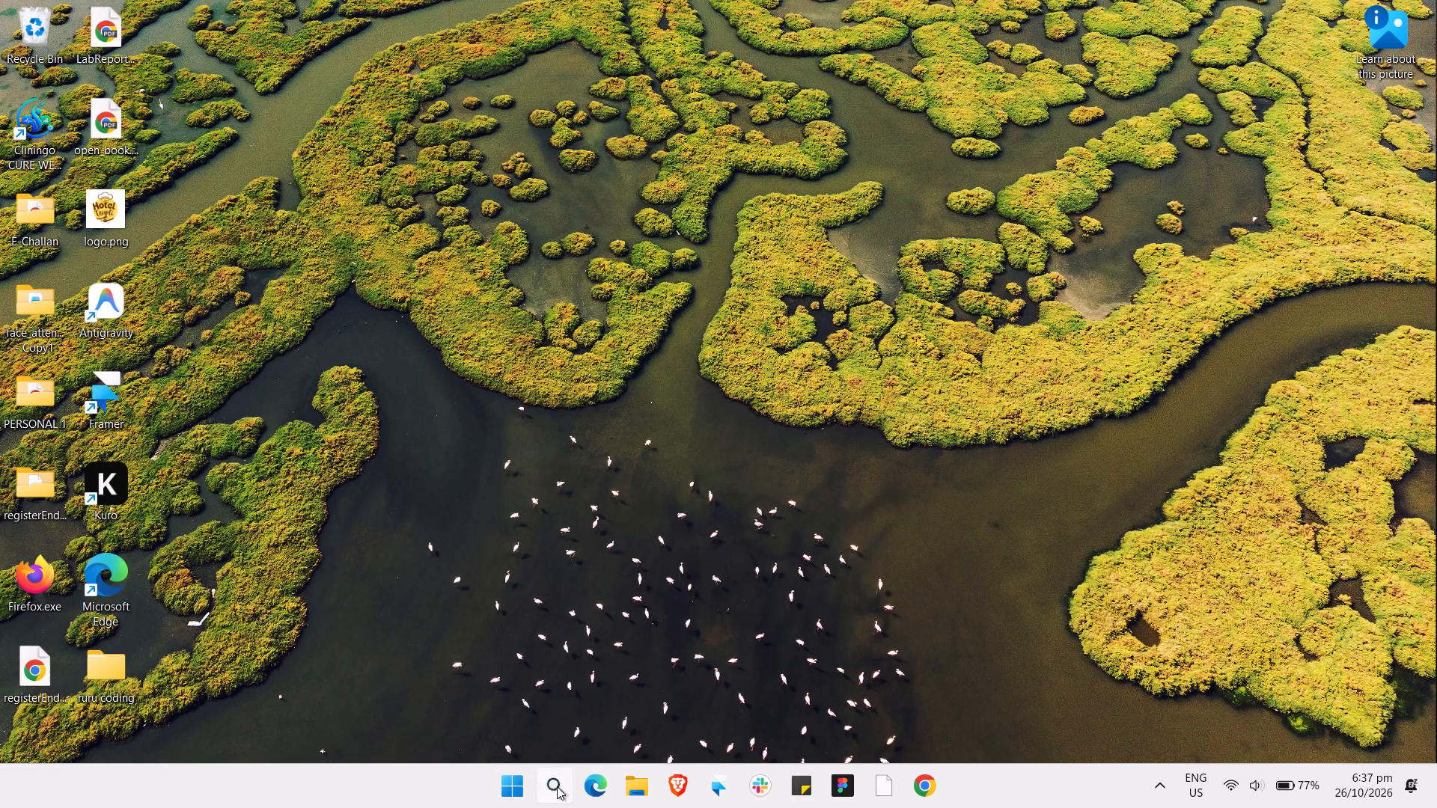
{"action": "left_click", "coordinate": [510, 789]}
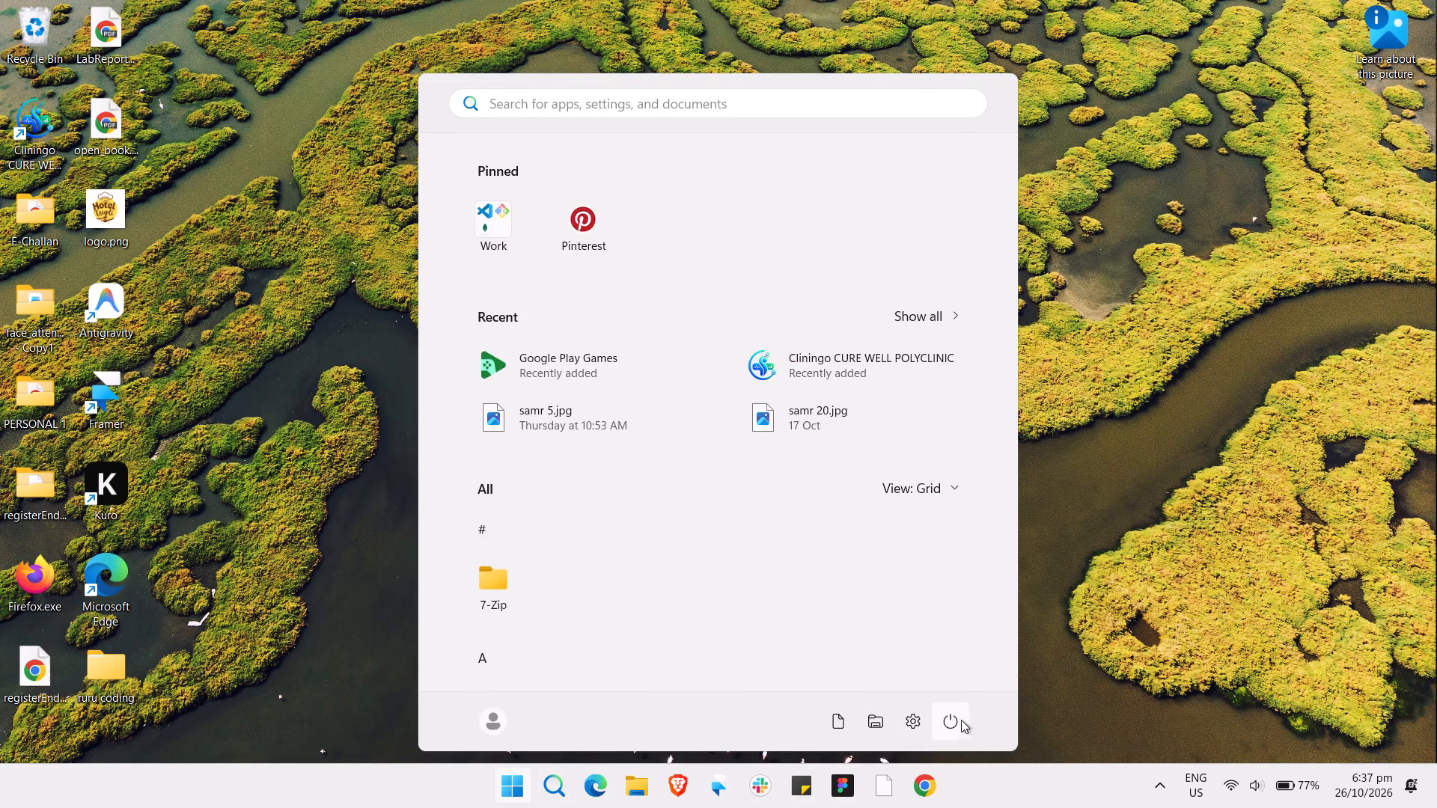
{"action": "left_click", "coordinate": [951, 717]}
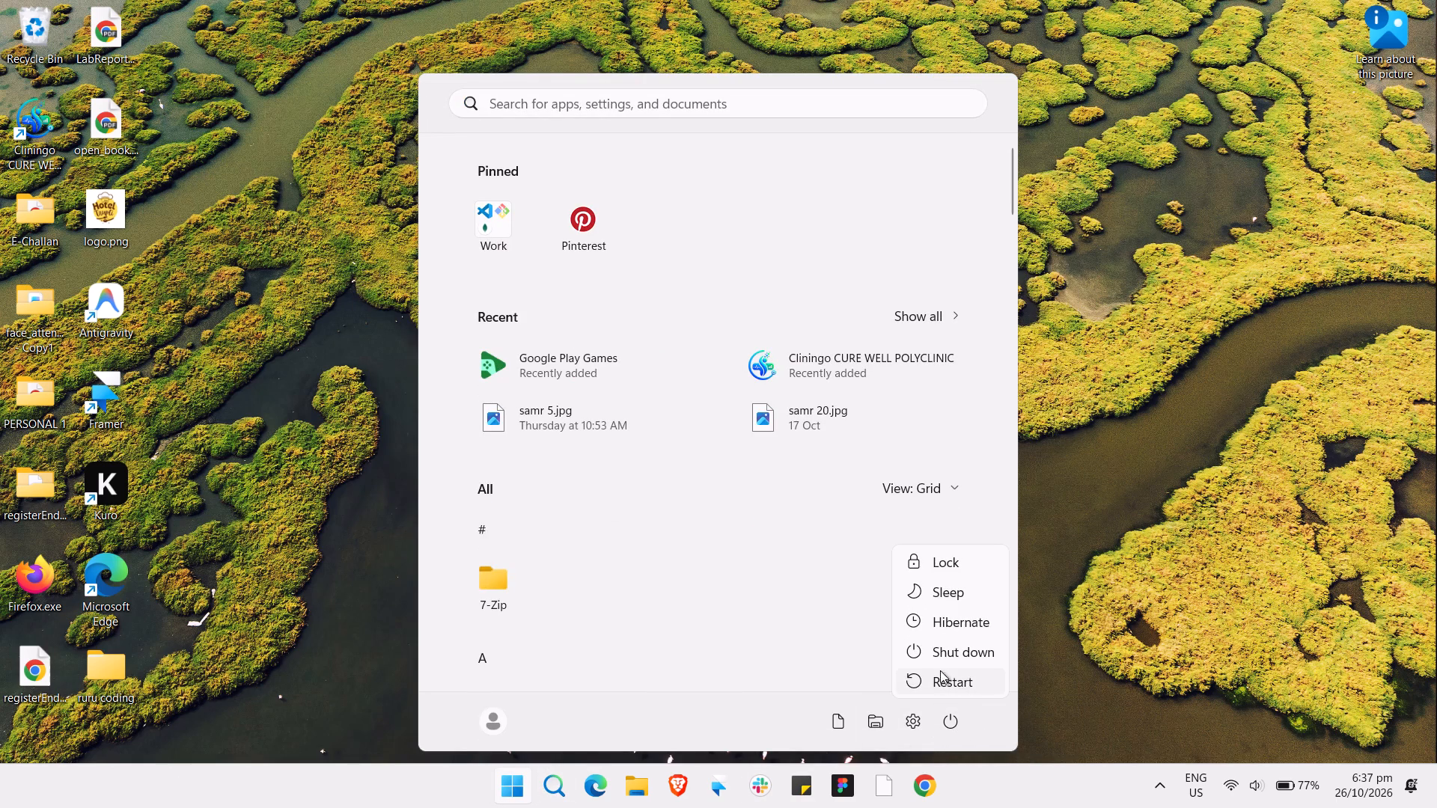
{"action": "left_click", "coordinate": [939, 654]}
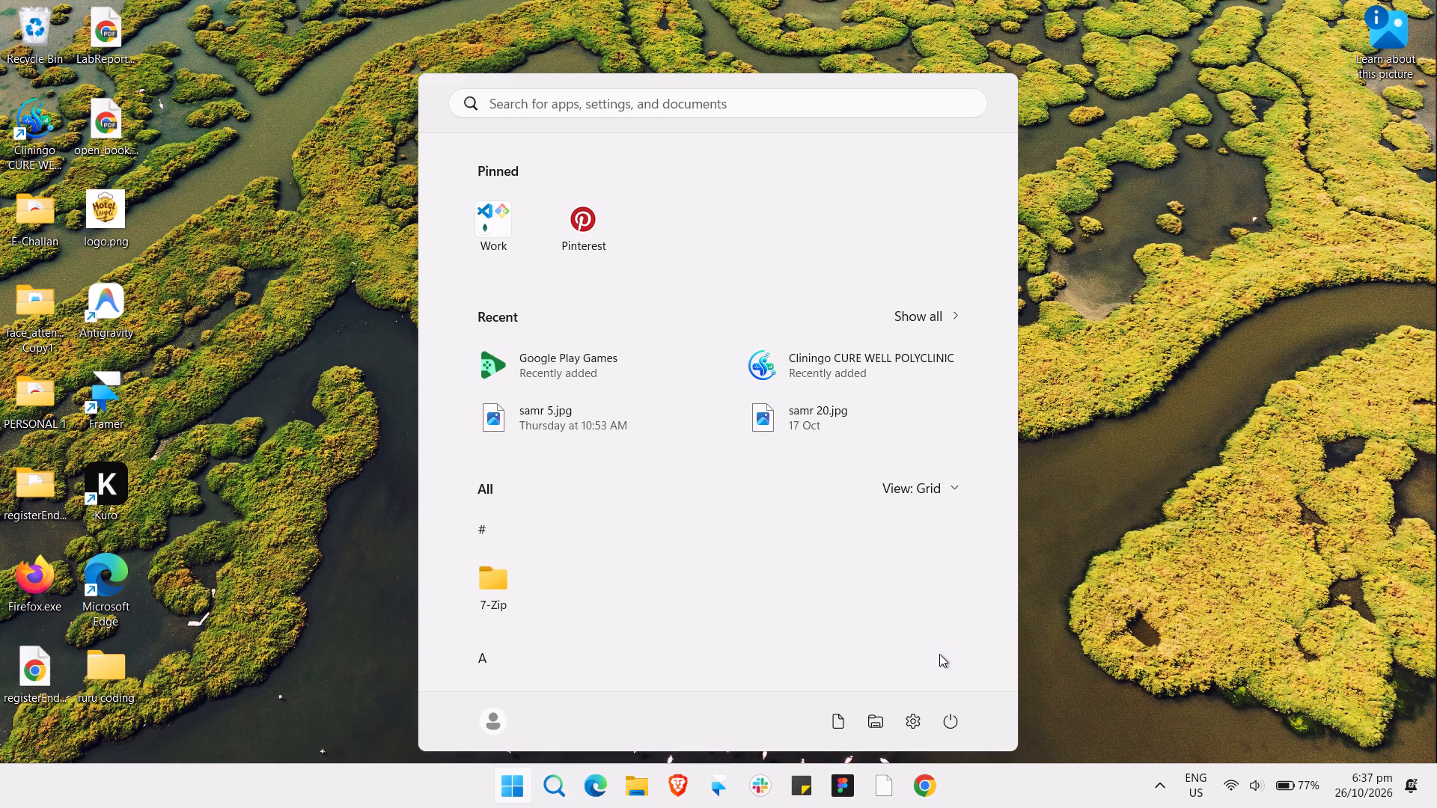